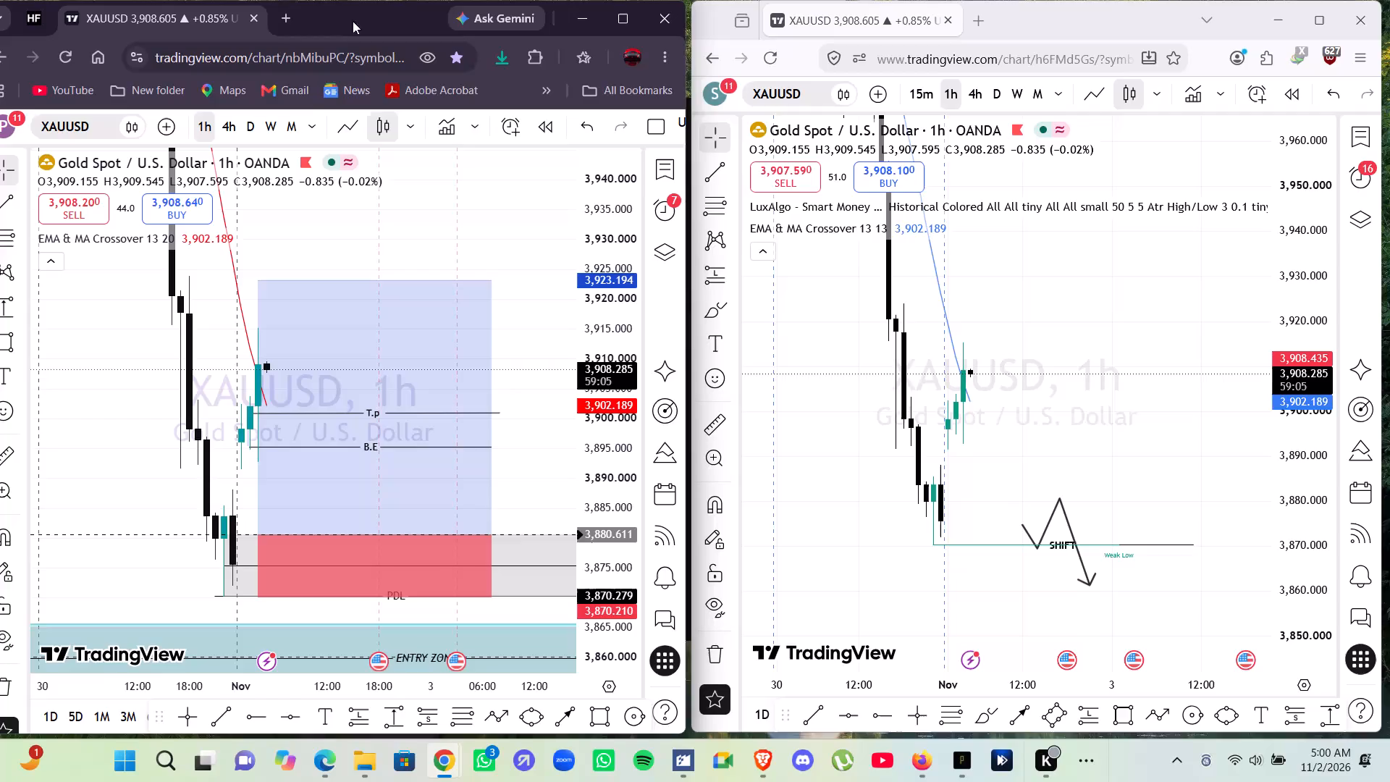
Maximize the XAUUSD chart window and examine the open long position setup on the 1-hour timeframe.
left_click(644, 14)
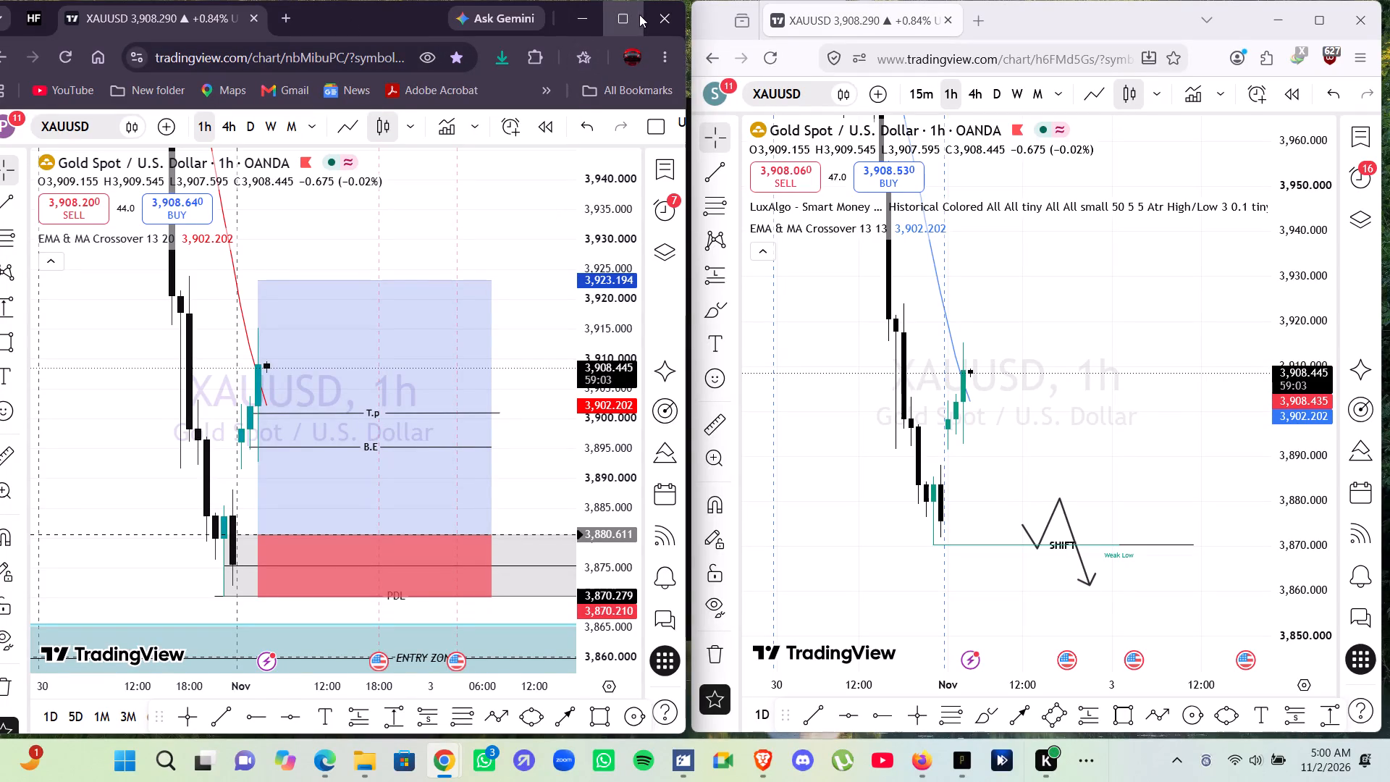
left_click_drag(1315, 332, 1308, 423)
left_click_drag(1197, 251, 1134, 259)
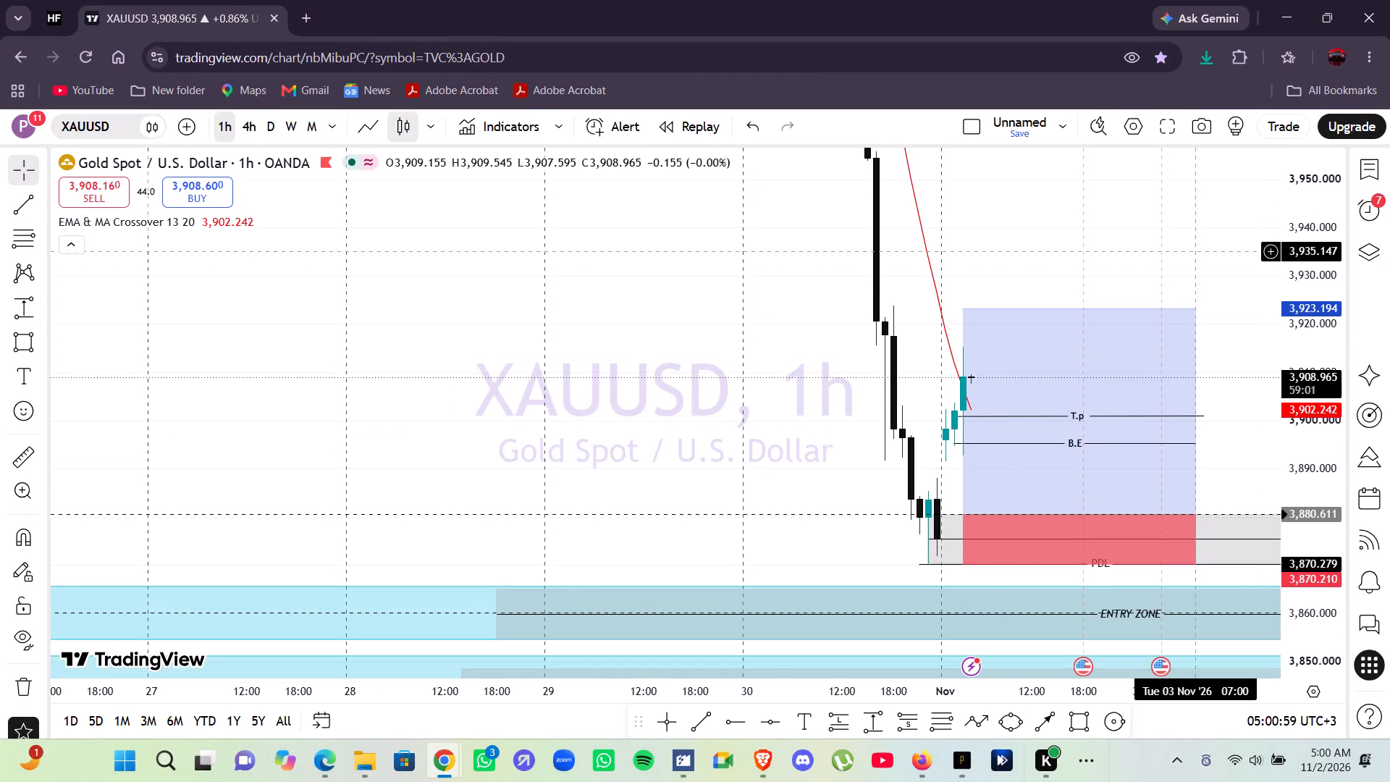
left_click_drag(1134, 259, 983, 237)
left_click_drag(1302, 468, 1263, 375)
left_click_drag(1165, 352, 1071, 352)
Switch the XAUUSD chart to the 4-hour timeframe and examine price against the supply zones, entry zones and PDL level.
left_click(253, 124)
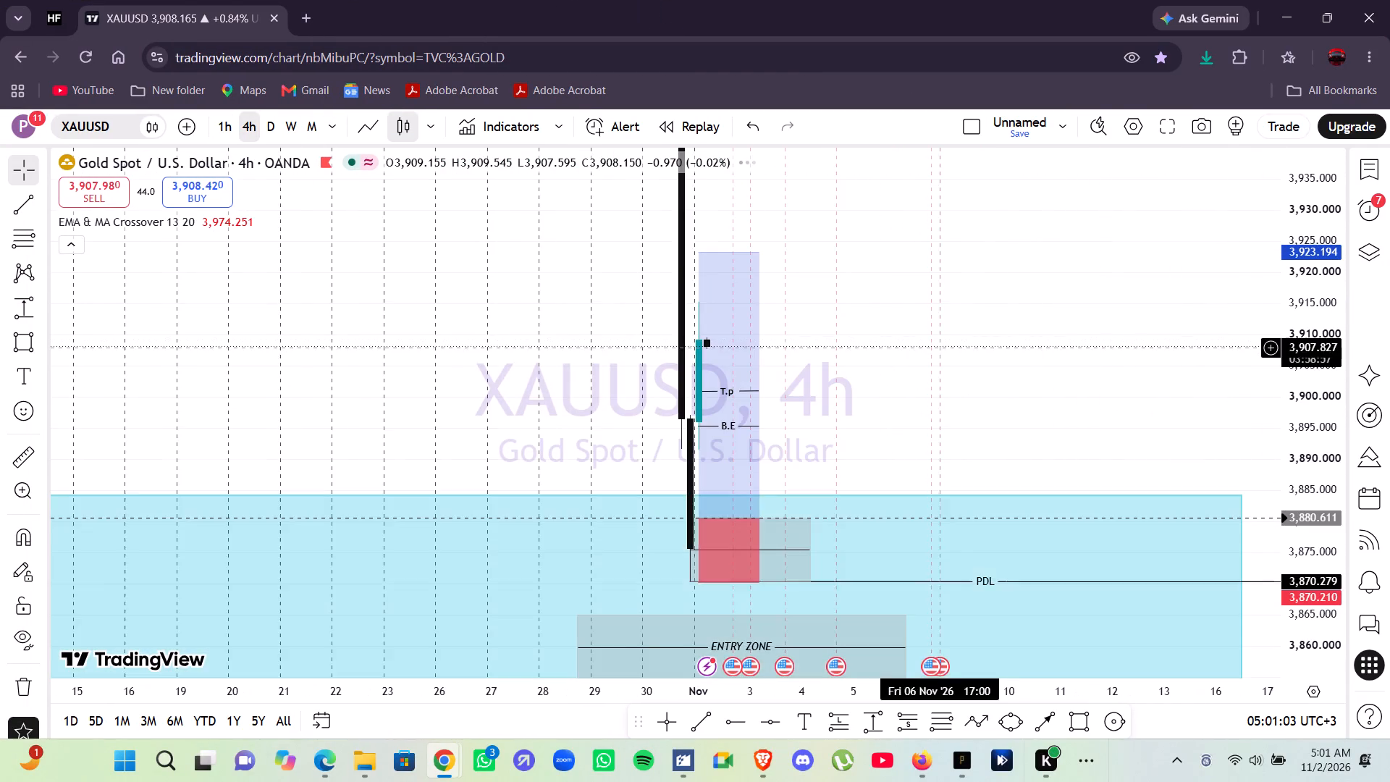
scroll(963, 352, "up", 3)
left_click_drag(833, 343, 1096, 397)
left_click_drag(1286, 348, 1302, 437)
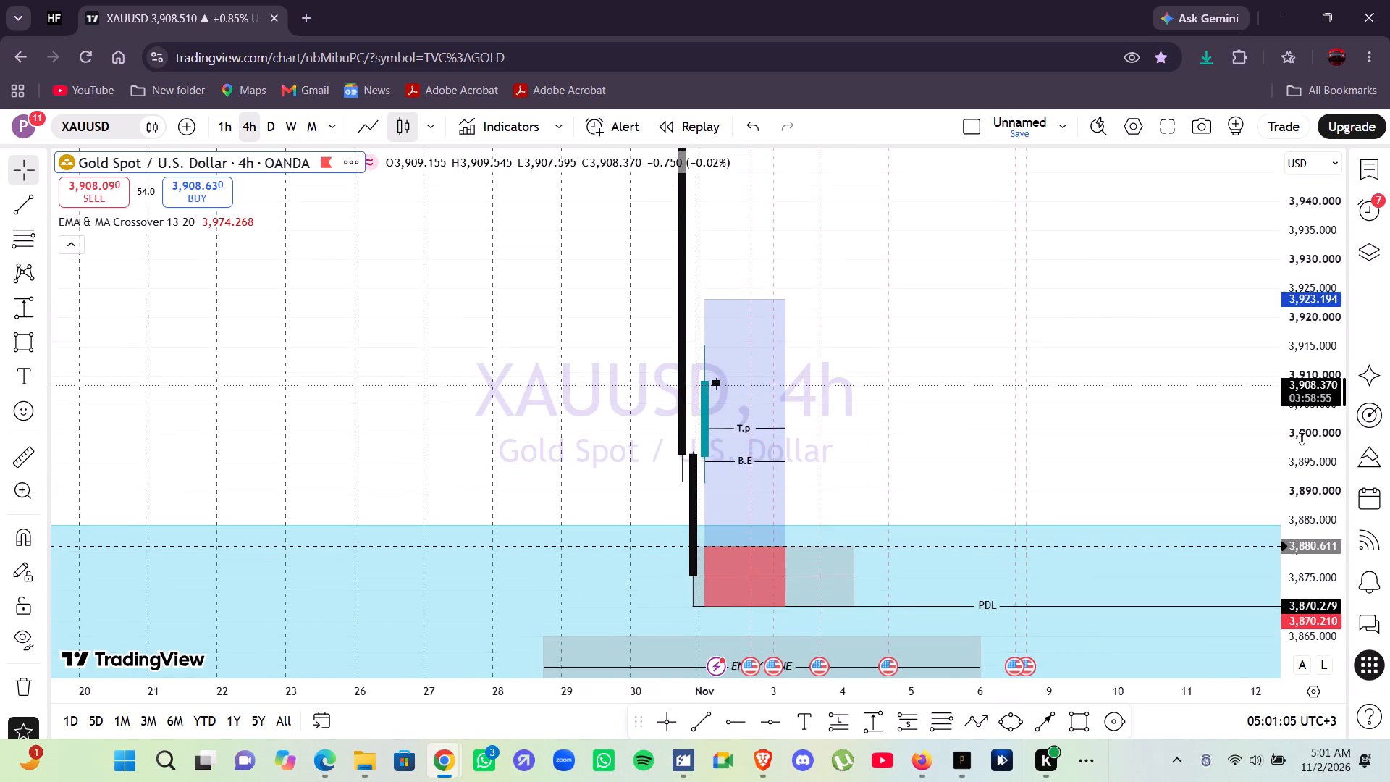
left_click_drag(1302, 437, 1302, 526)
left_click_drag(1325, 310, 1291, 571)
left_click_drag(1046, 336, 1052, 419)
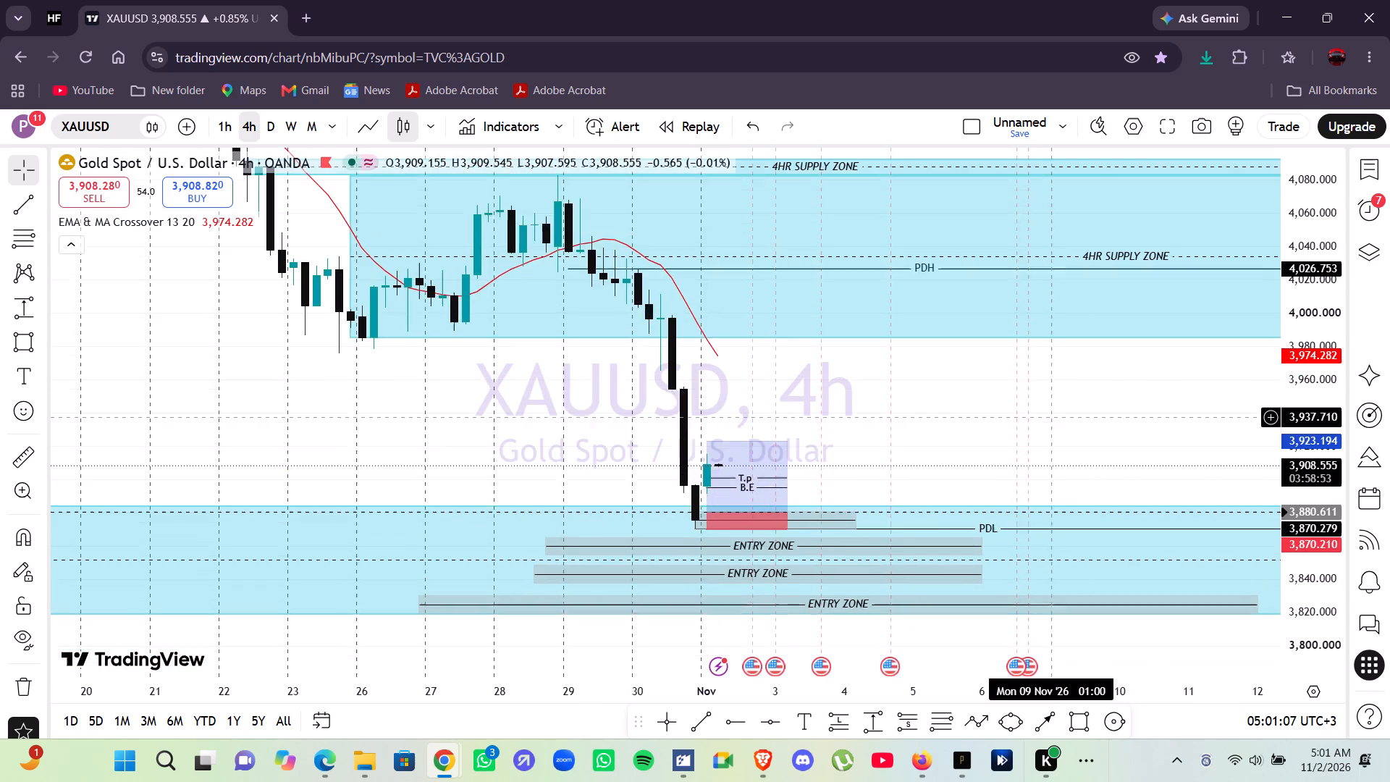
scroll(1051, 416, "down", 5)
left_click_drag(1300, 566, 1250, 393)
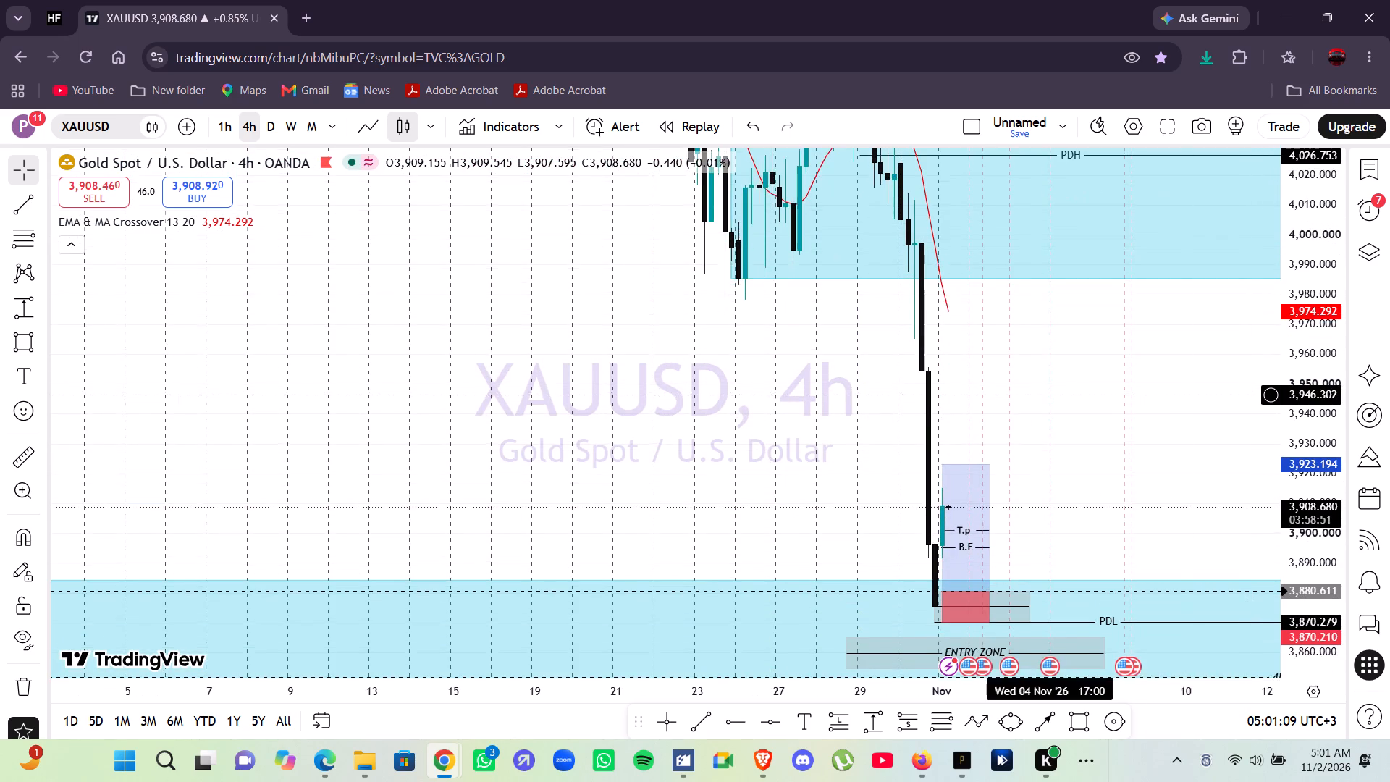
scroll(1047, 395, "up", 5)
left_click_drag(981, 467, 1011, 284)
scroll(933, 261, "up", 2)
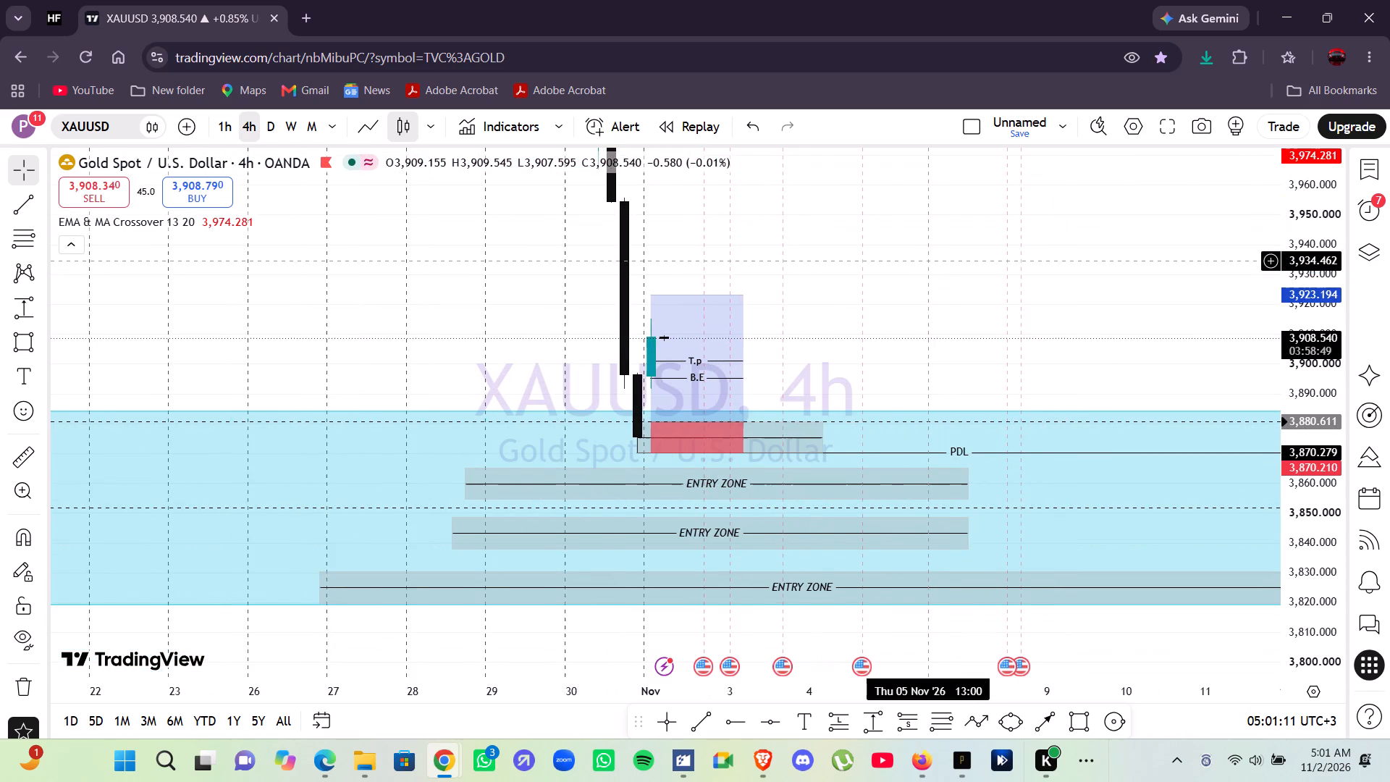
left_click_drag(907, 261, 1058, 294)
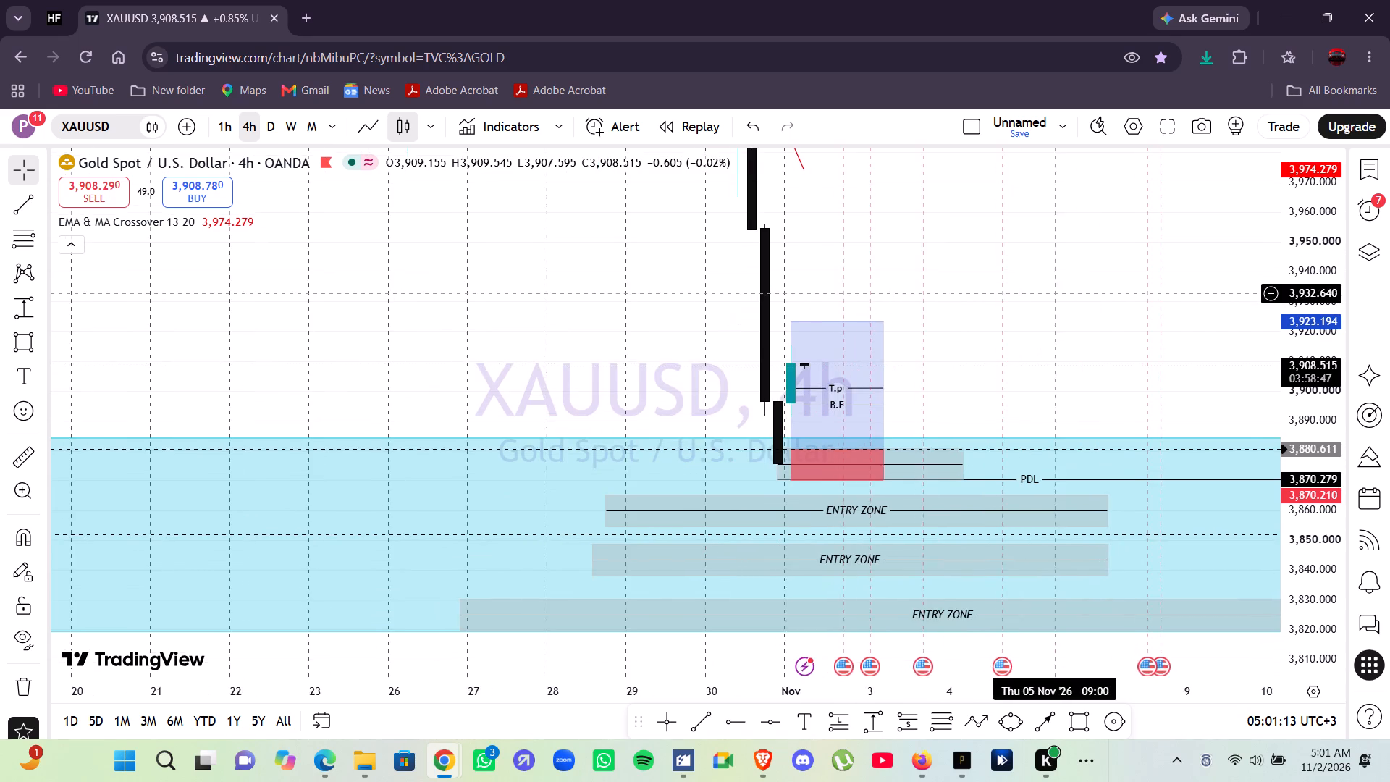
scroll(1021, 285, "up", 1)
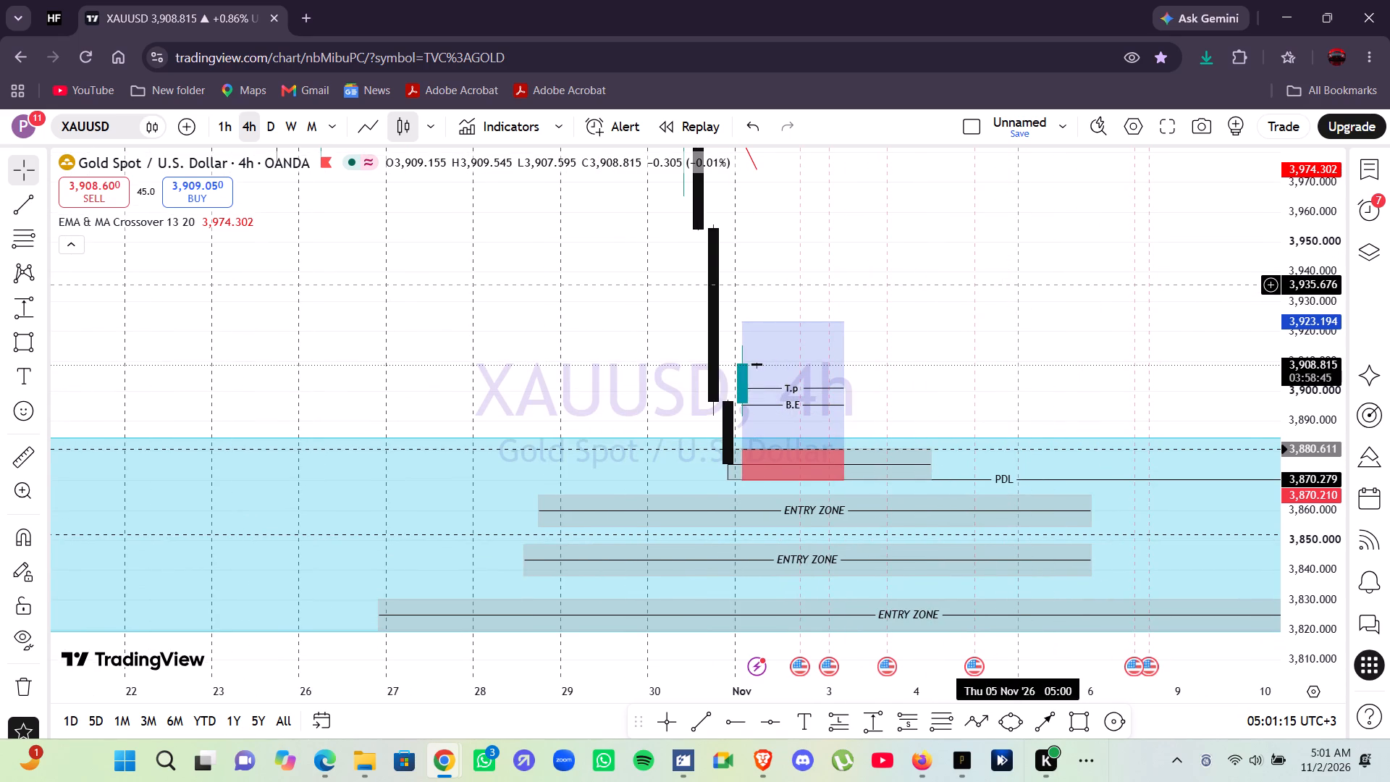
Check the XAUUSD chart on the daily timeframe, returning to the 4-hour view.
left_click(267, 125)
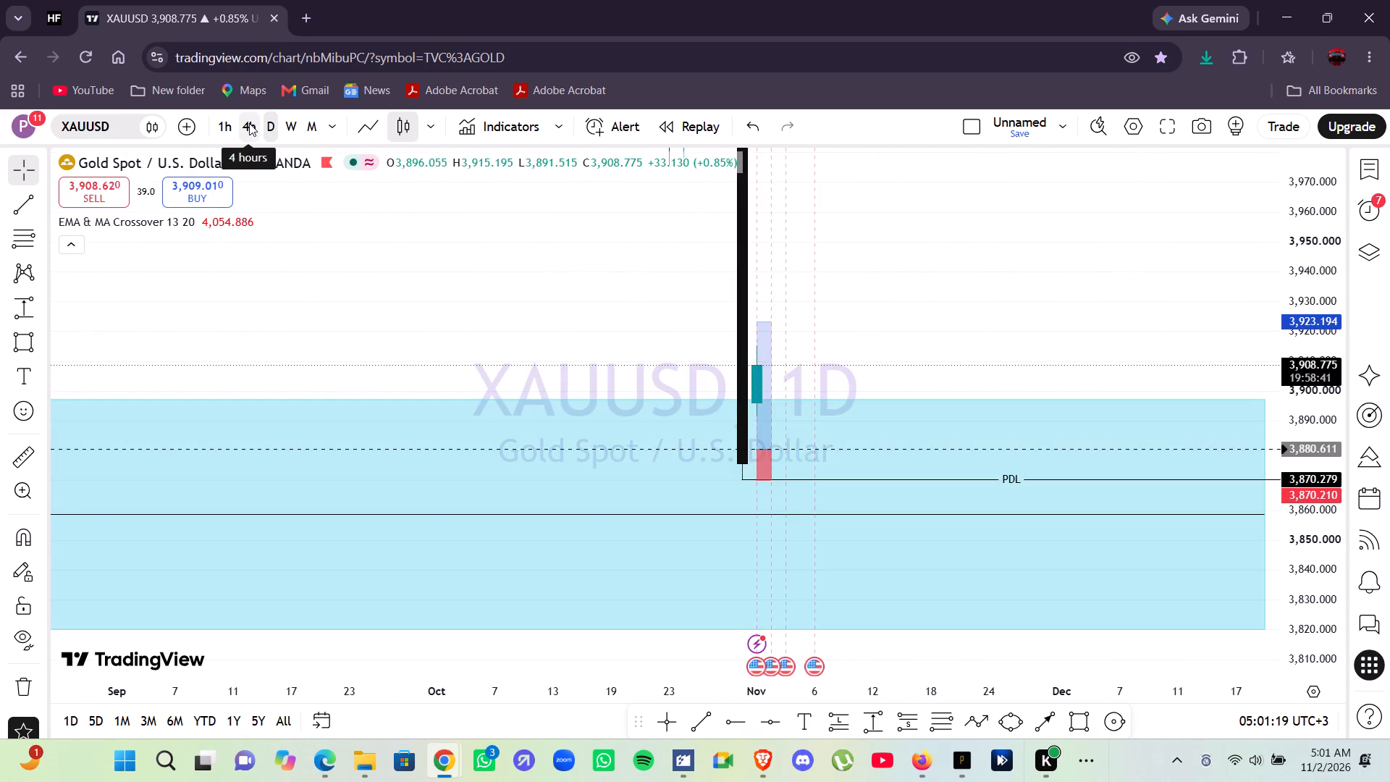
left_click(249, 123)
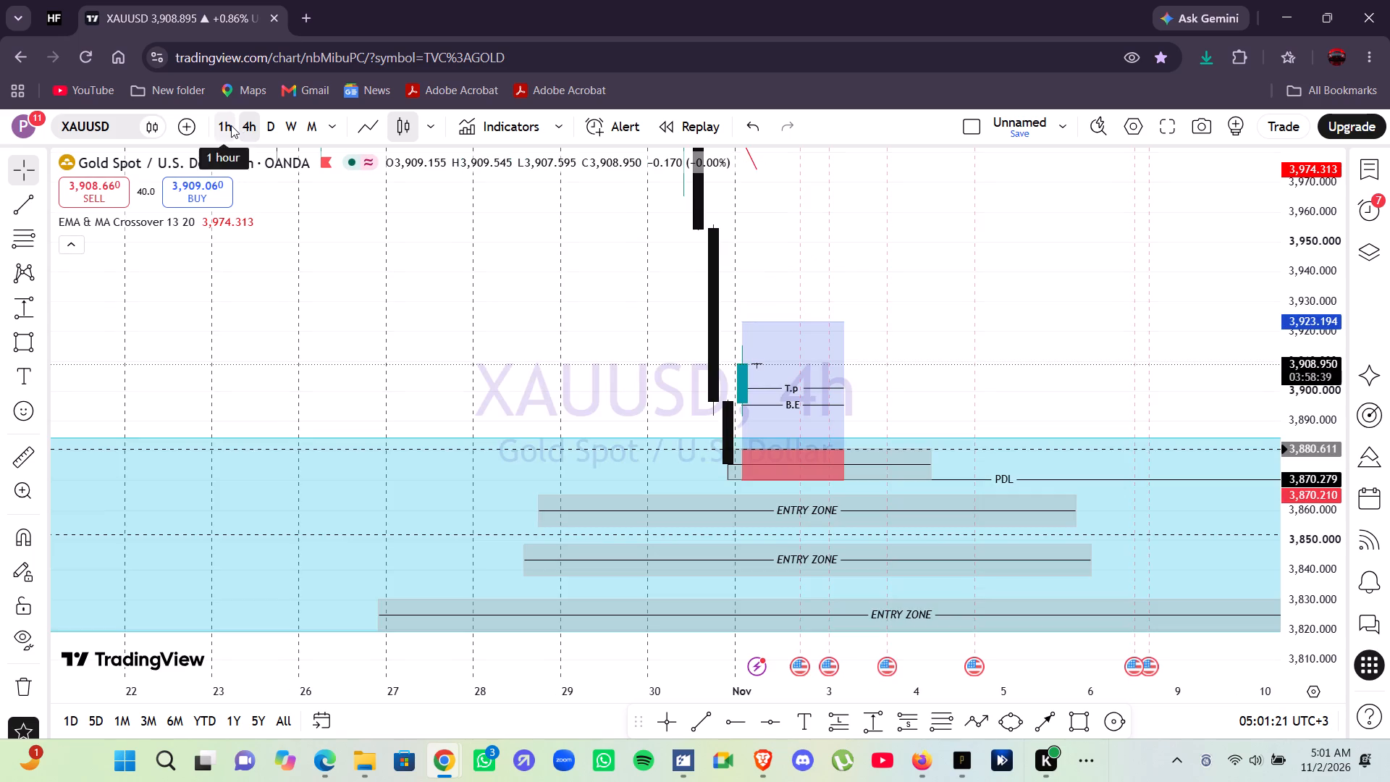
Set the XAUUSD chart to the 1-hour timeframe and examine the long position with its T.p and B.E levels.
left_click(231, 125)
left_click_drag(1325, 538, 1326, 538)
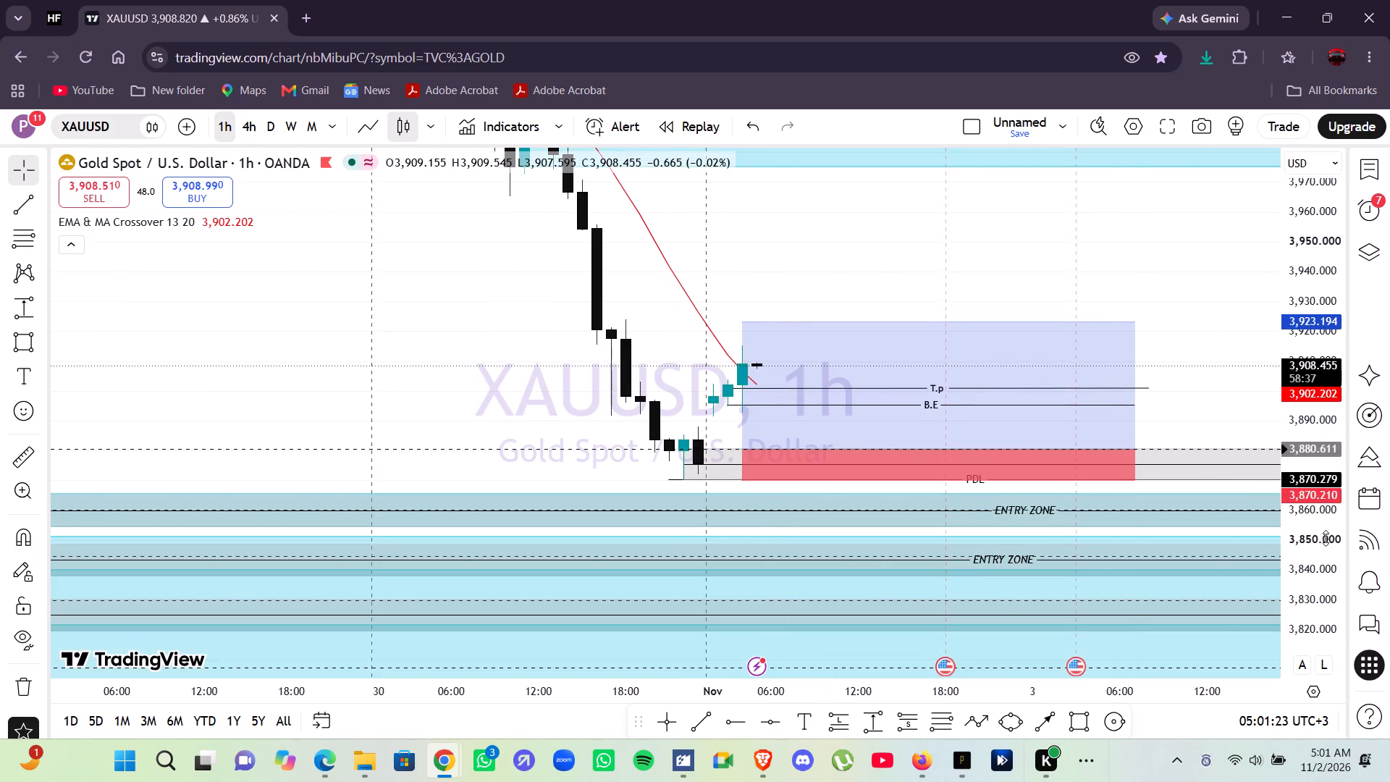
left_click_drag(1326, 538, 1258, 262)
scroll(1180, 304, "down", 4)
left_click_drag(1221, 279, 1018, 308)
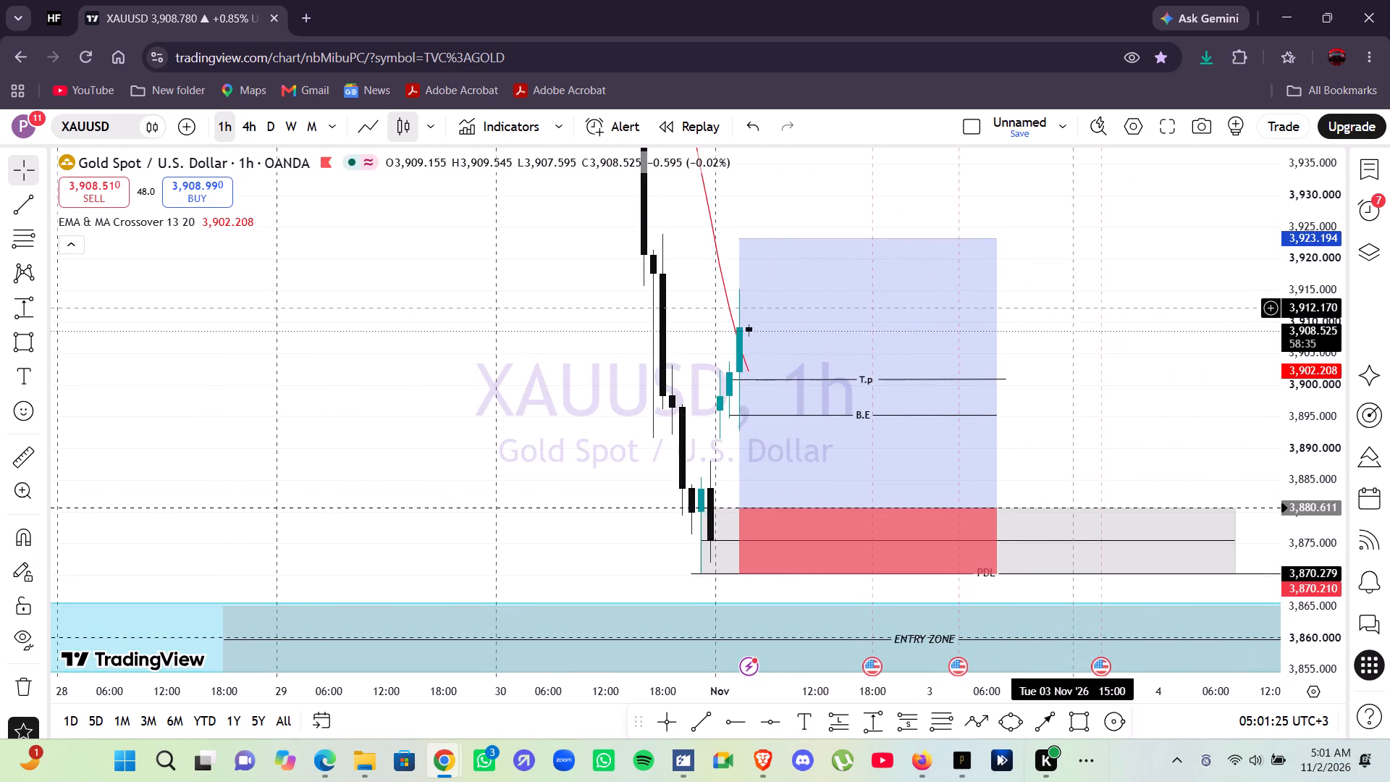
scroll(1077, 308, "down", 2)
left_click_drag(1115, 308, 1048, 299)
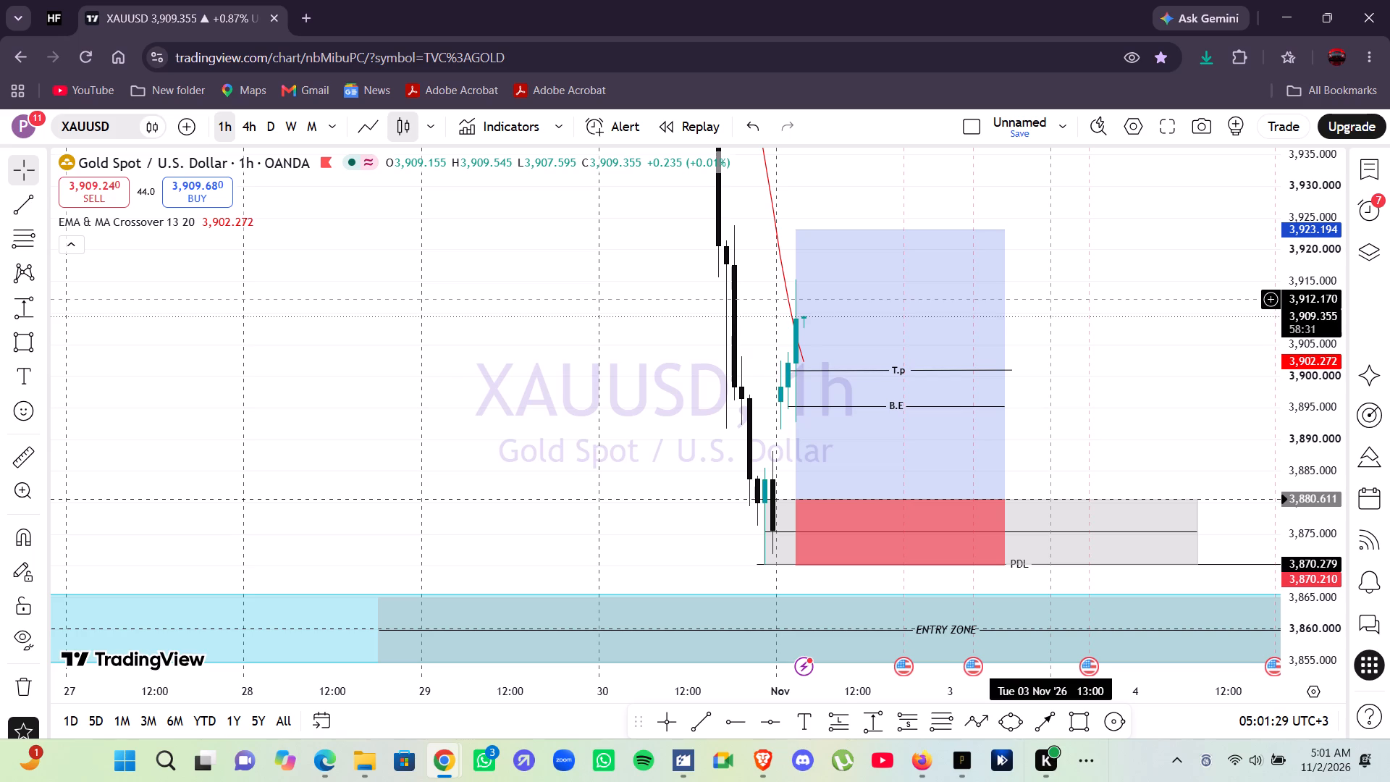
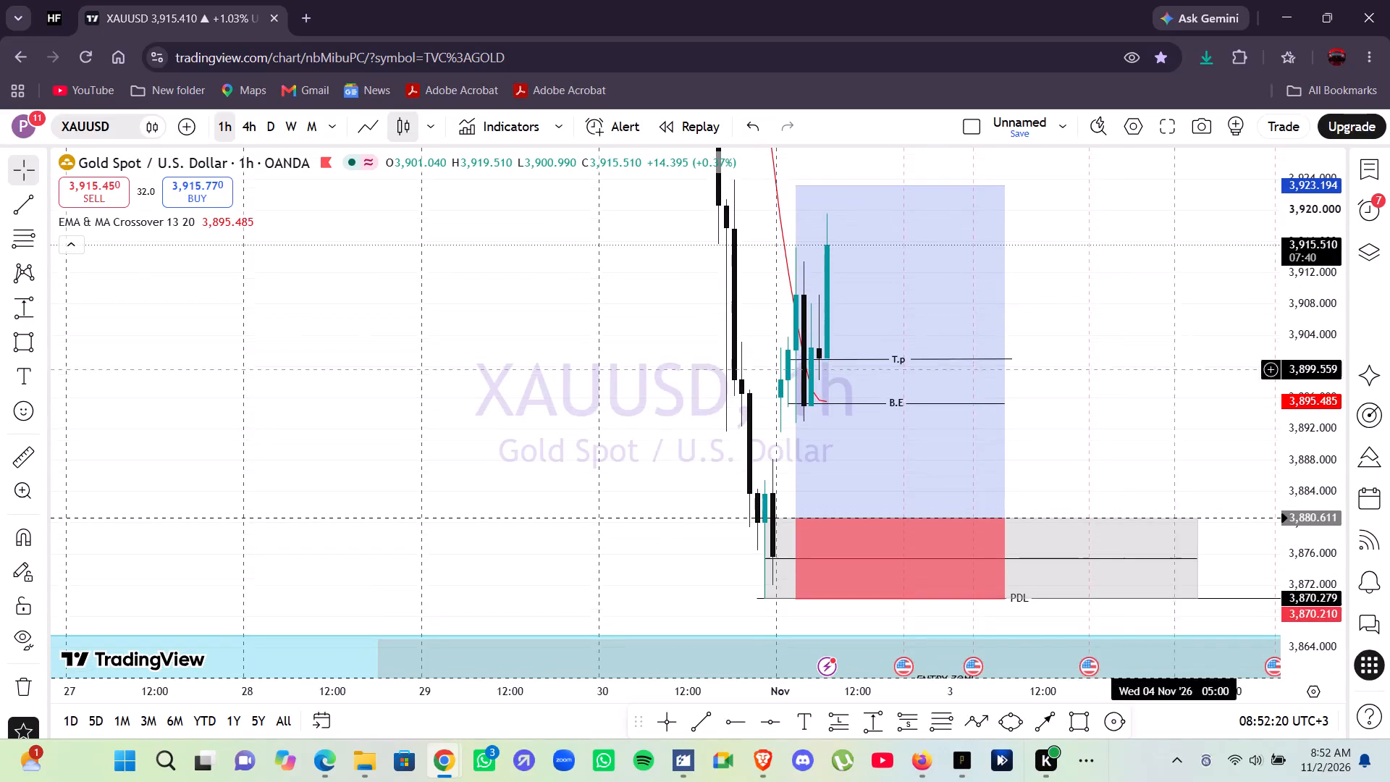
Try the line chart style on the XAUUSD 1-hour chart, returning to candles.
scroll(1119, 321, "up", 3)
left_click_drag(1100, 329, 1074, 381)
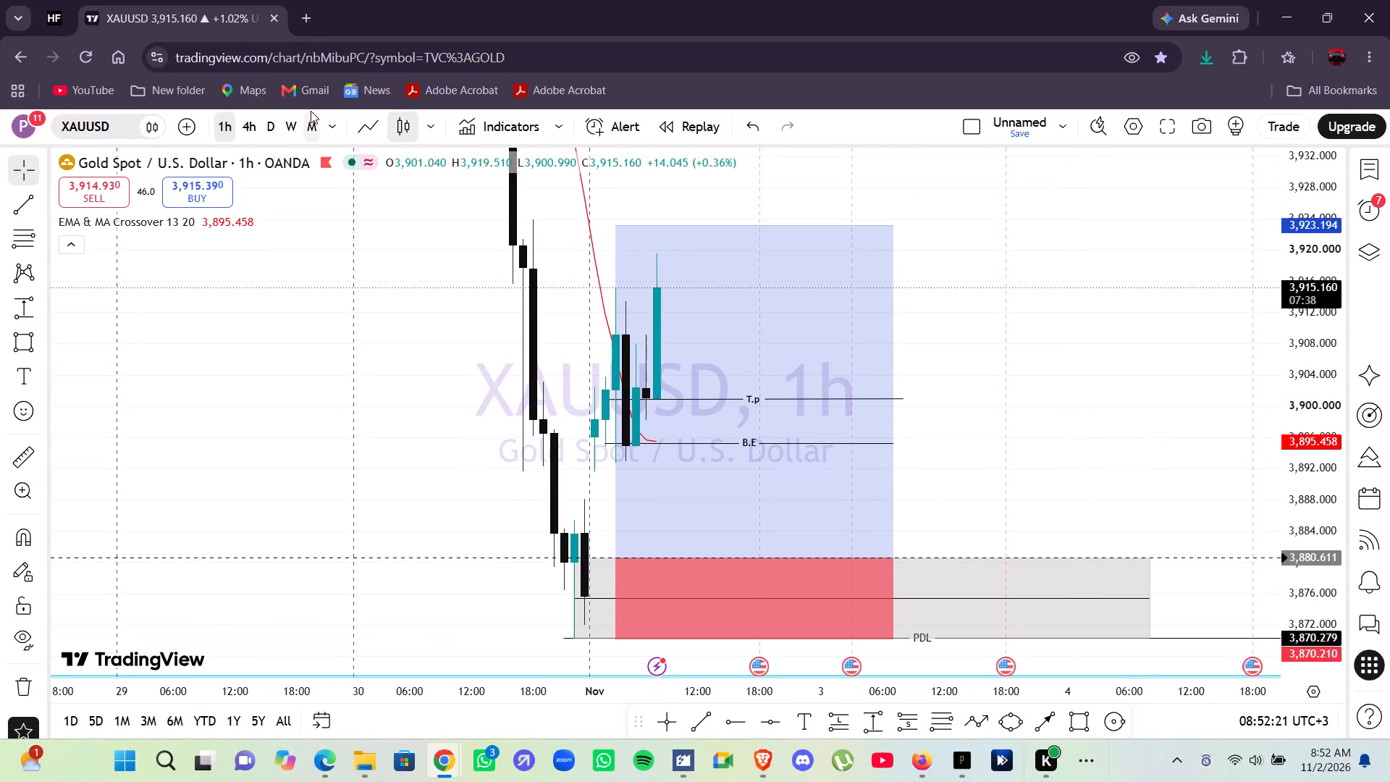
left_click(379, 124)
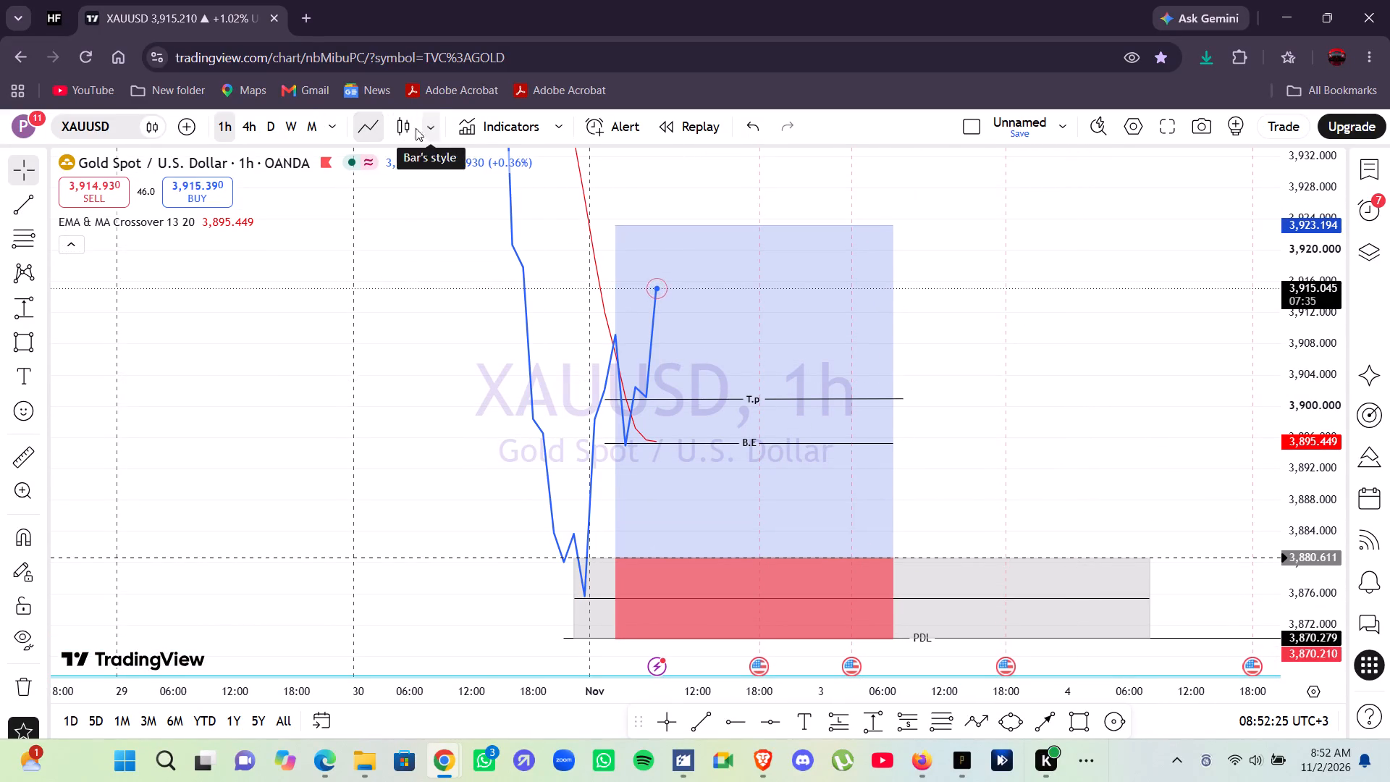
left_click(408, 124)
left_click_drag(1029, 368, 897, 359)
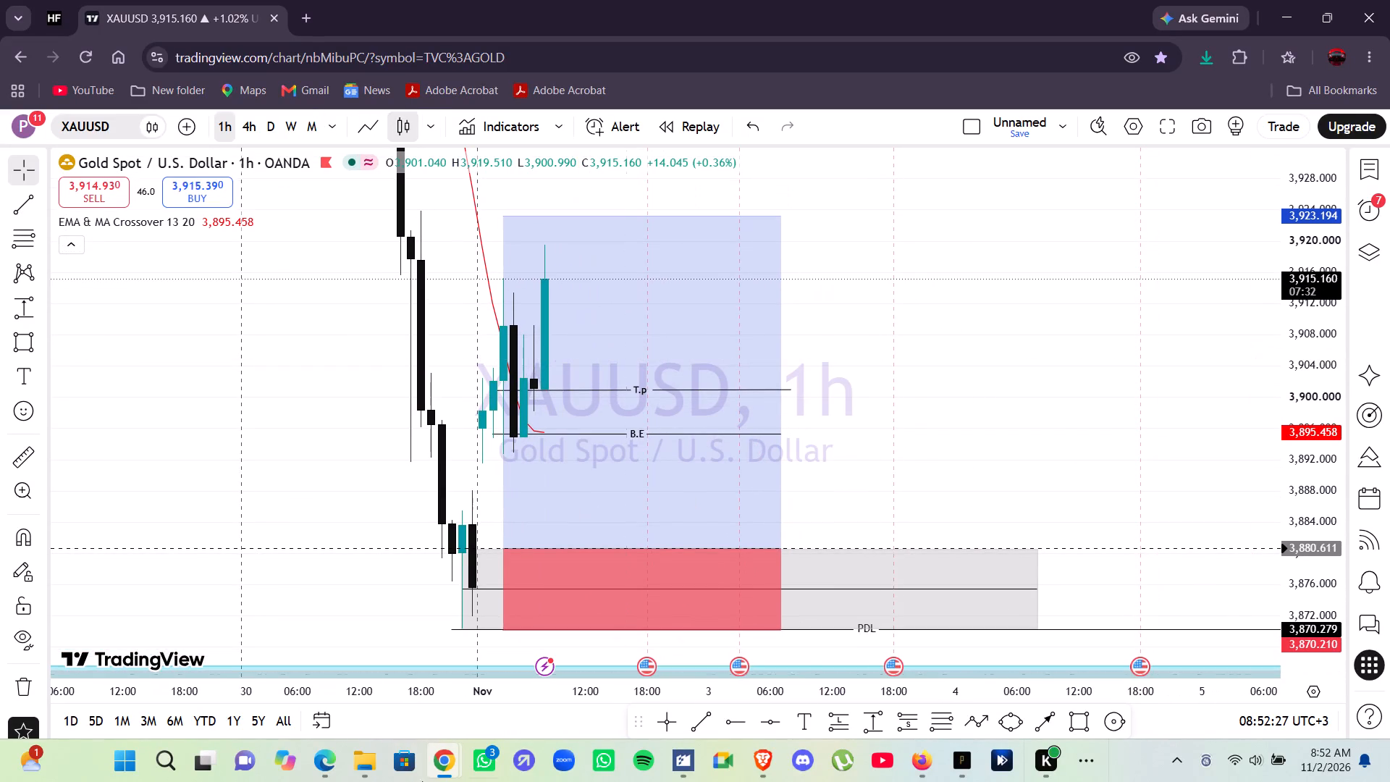
Switch to the XAUUSD 1-hour chart in Microsoft Edge and examine price action around the Volume Imbalance zone and PDL level.
left_click(333, 751)
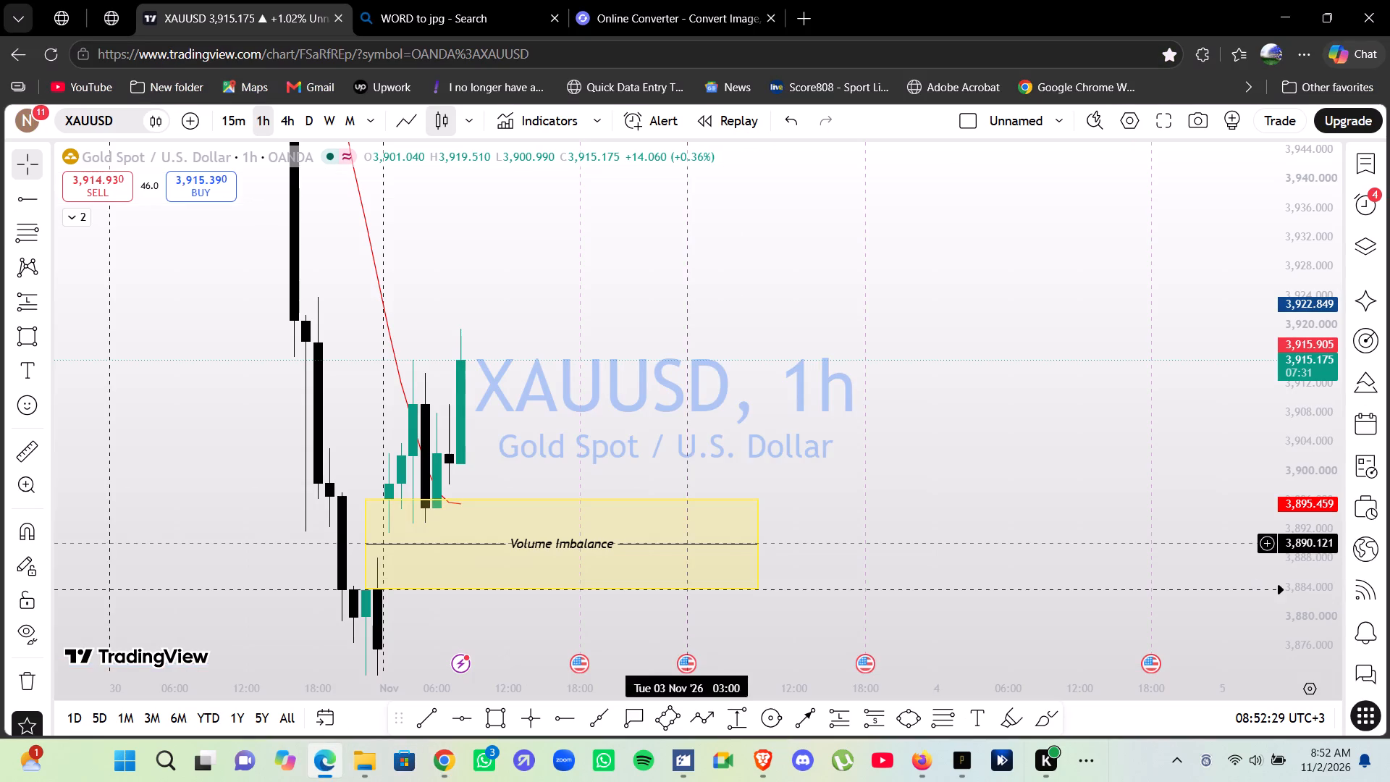
left_click(659, 413)
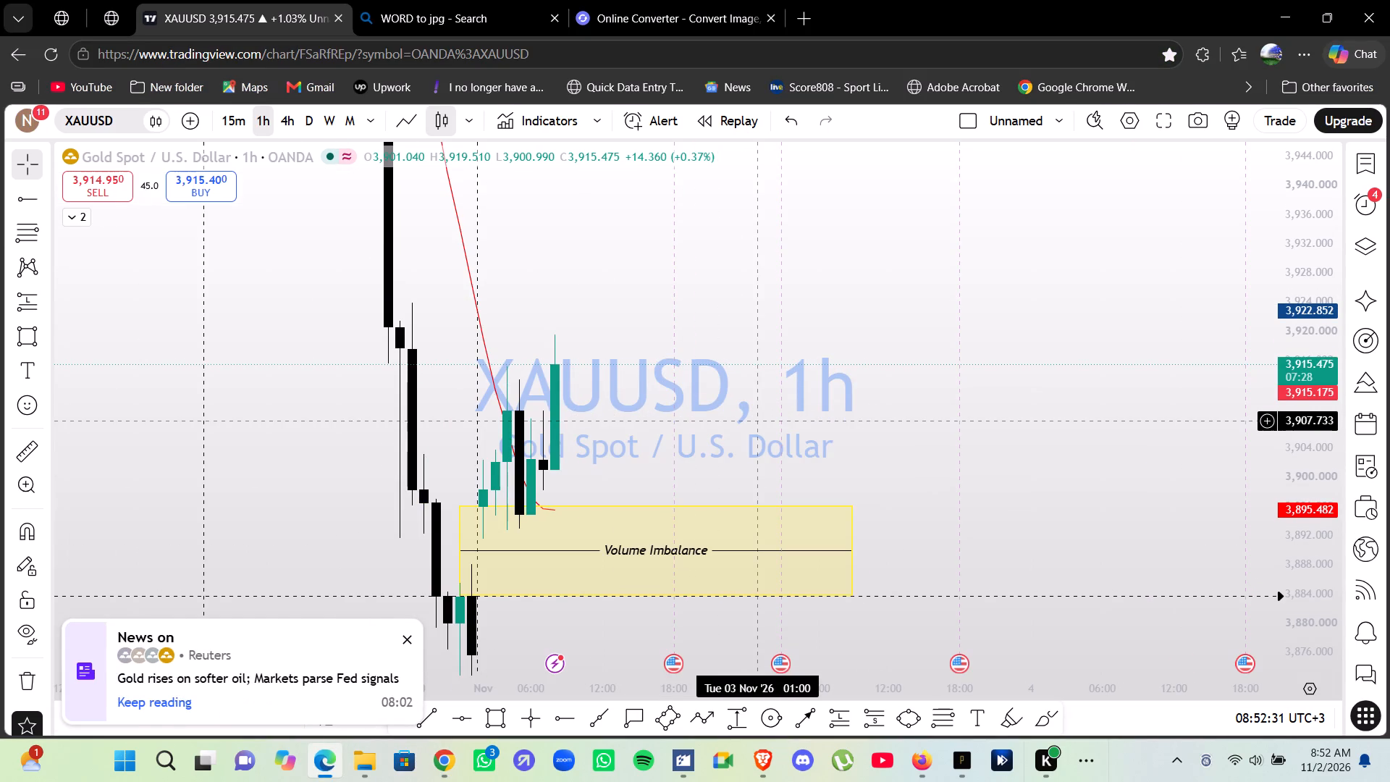
left_click_drag(623, 288, 623, 296)
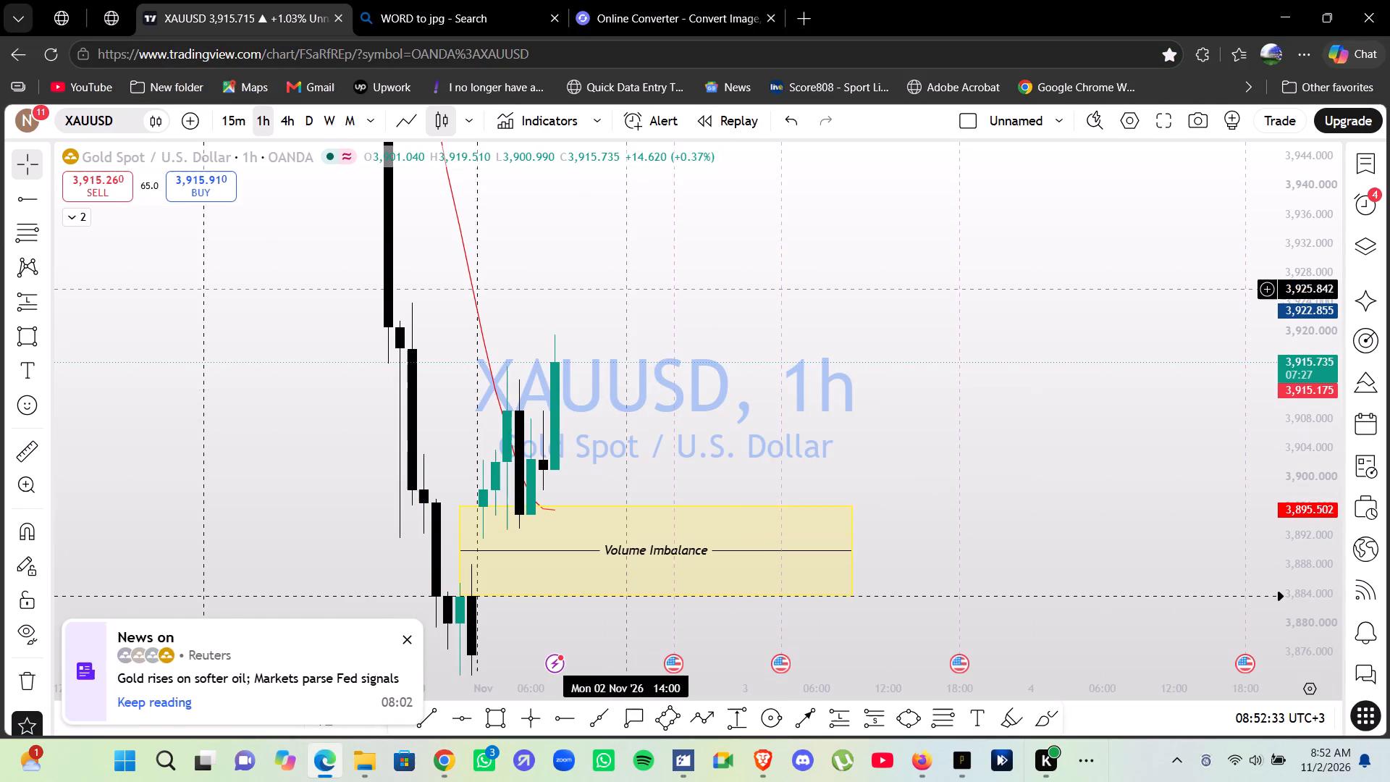
left_click_drag(623, 296, 652, 325)
left_click_drag(630, 450, 706, 382)
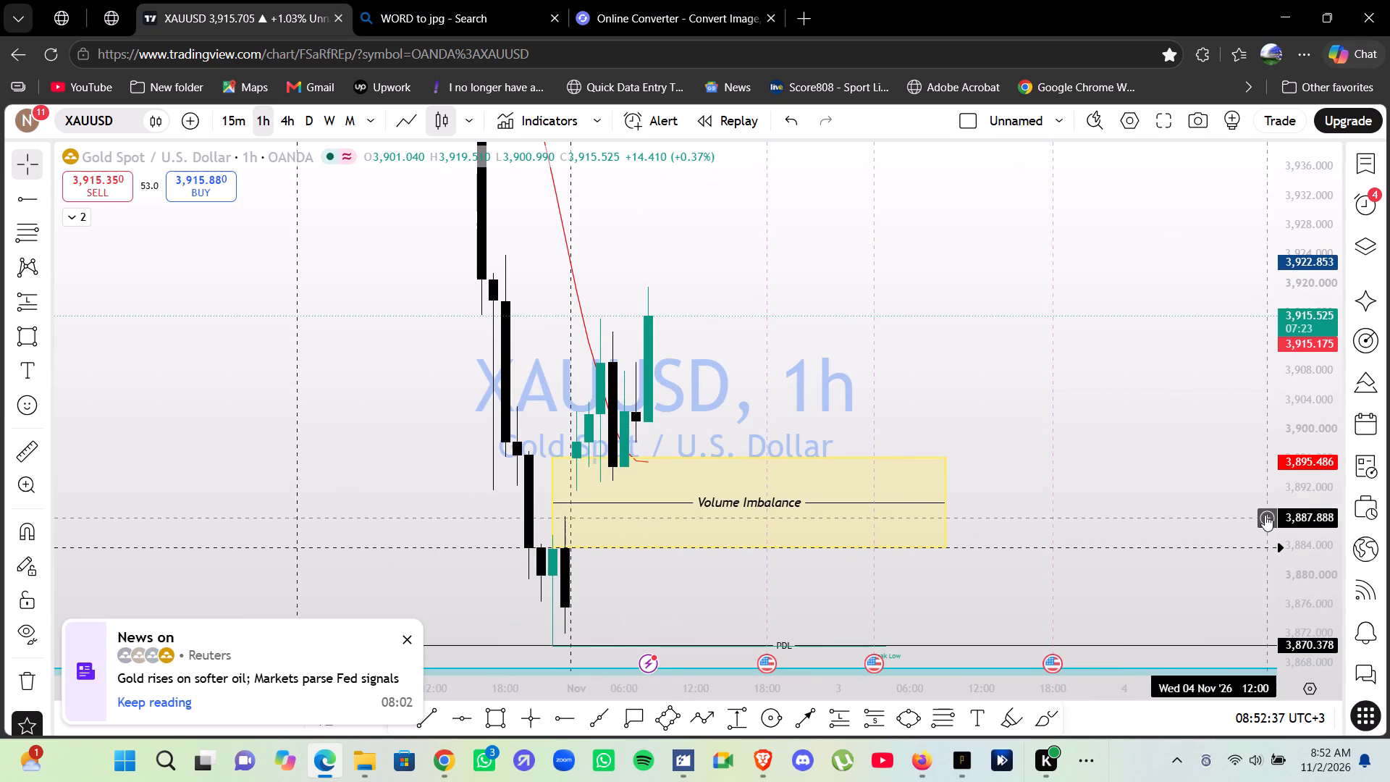
left_click_drag(1285, 510, 1265, 437)
scroll(761, 321, "up", 1)
left_click_drag(695, 409, 699, 369)
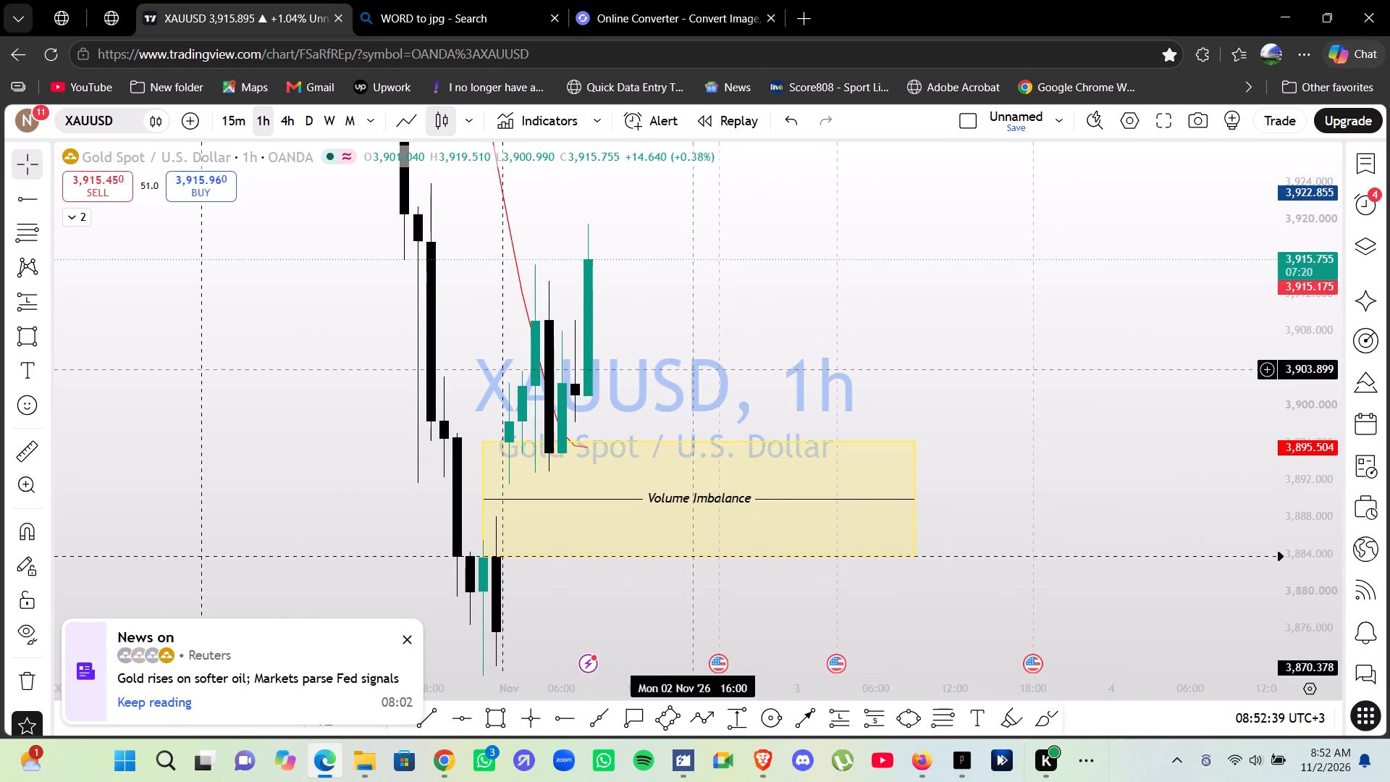
Draw a rectangle from 3,909.157 to 3,893.092, extended to 3 Nov 16:00, and apply the 1HR LIQUIDITY ENGINEERING ( DEMAND ZONE) template.
left_click(501, 727)
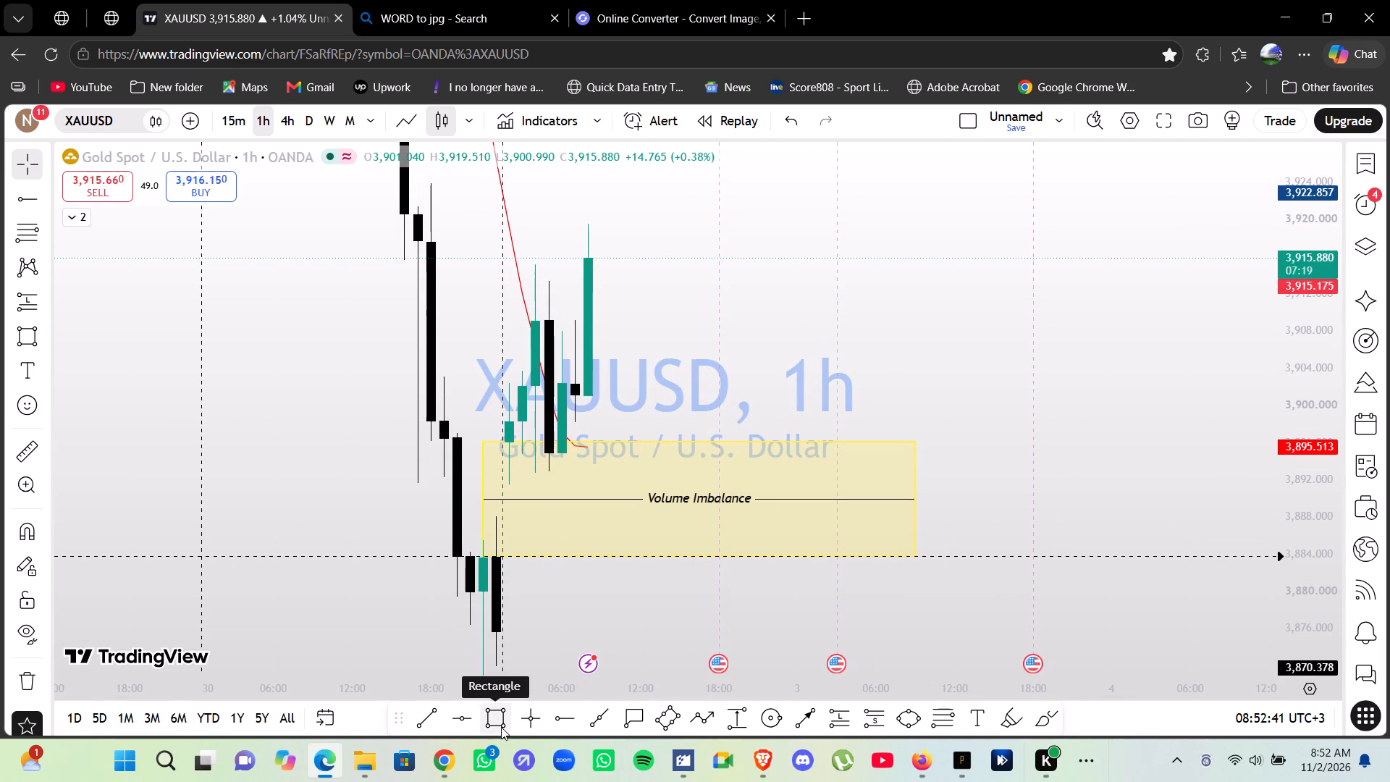
left_click(542, 320)
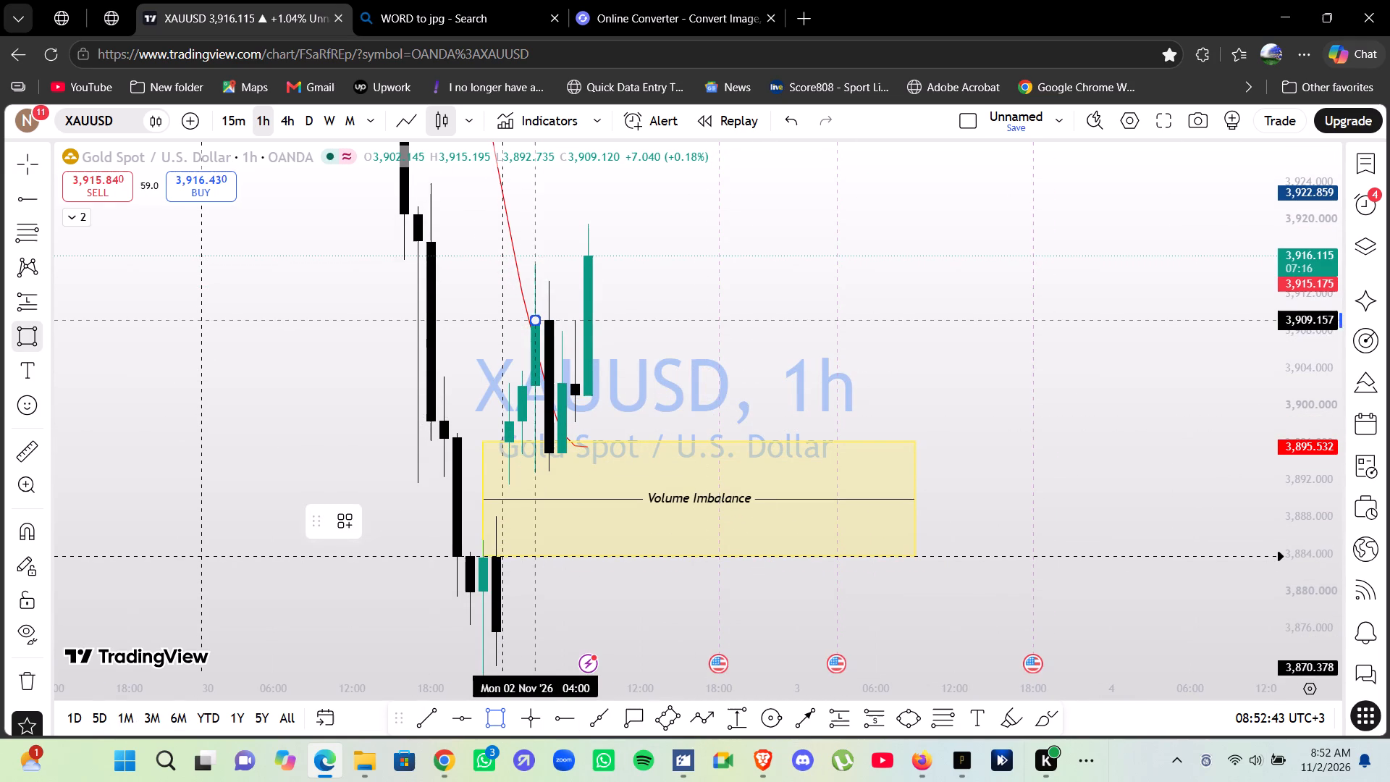
left_click(640, 469)
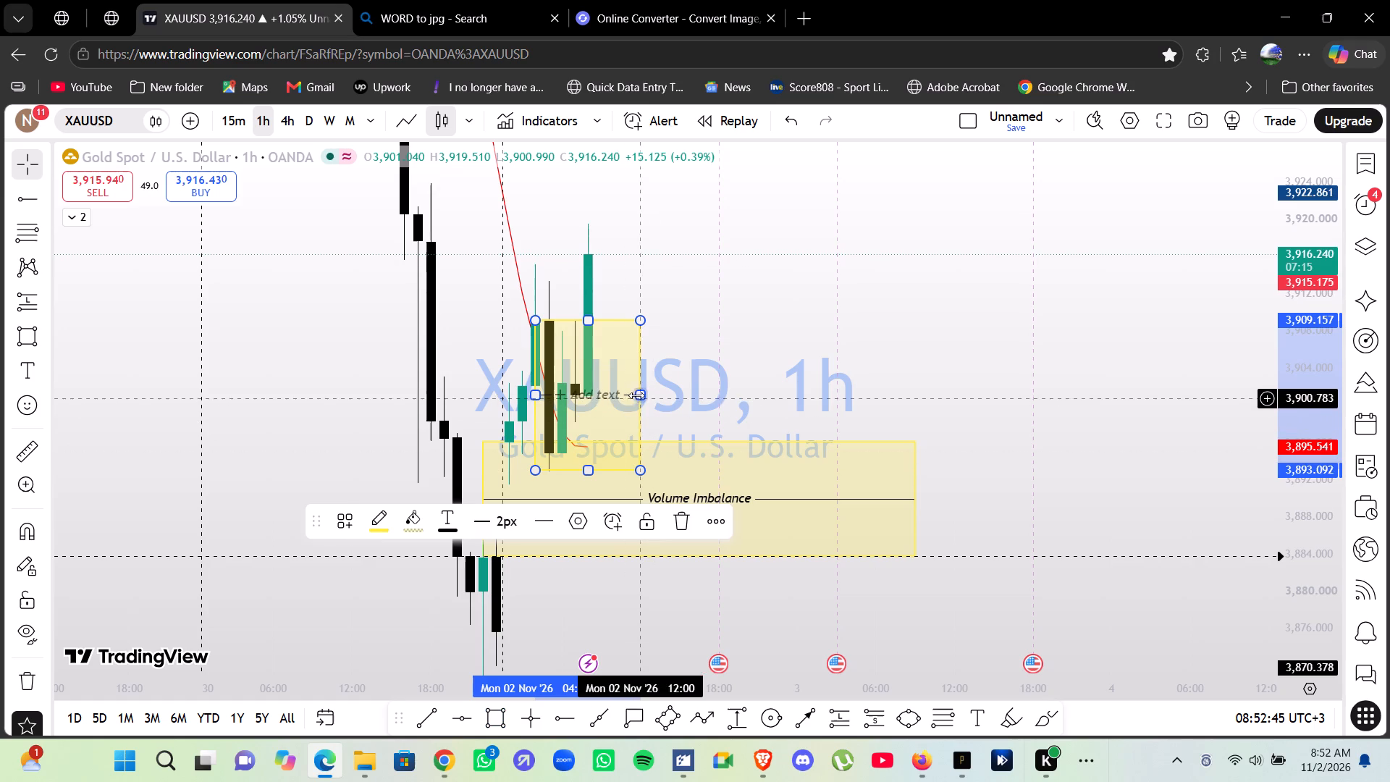
left_click_drag(638, 391, 1002, 413)
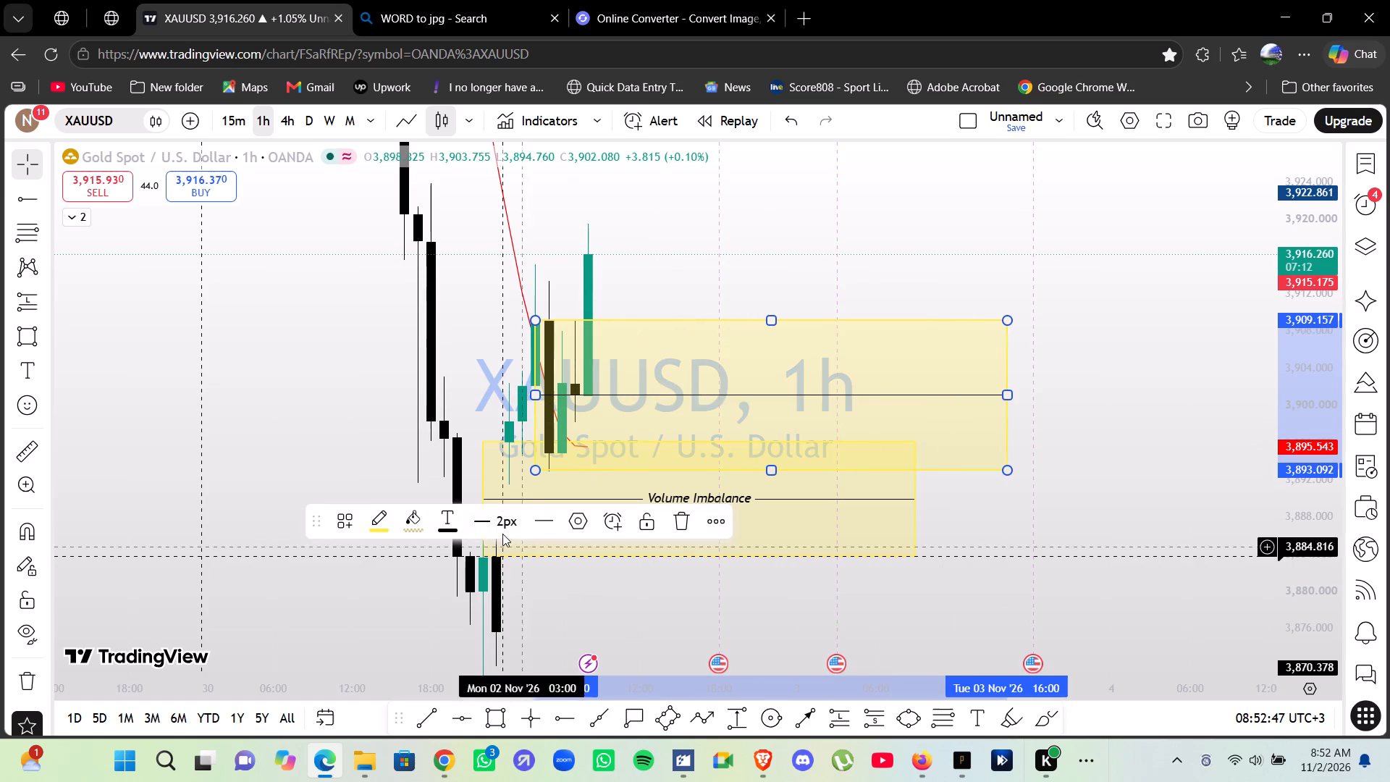
left_click(348, 522)
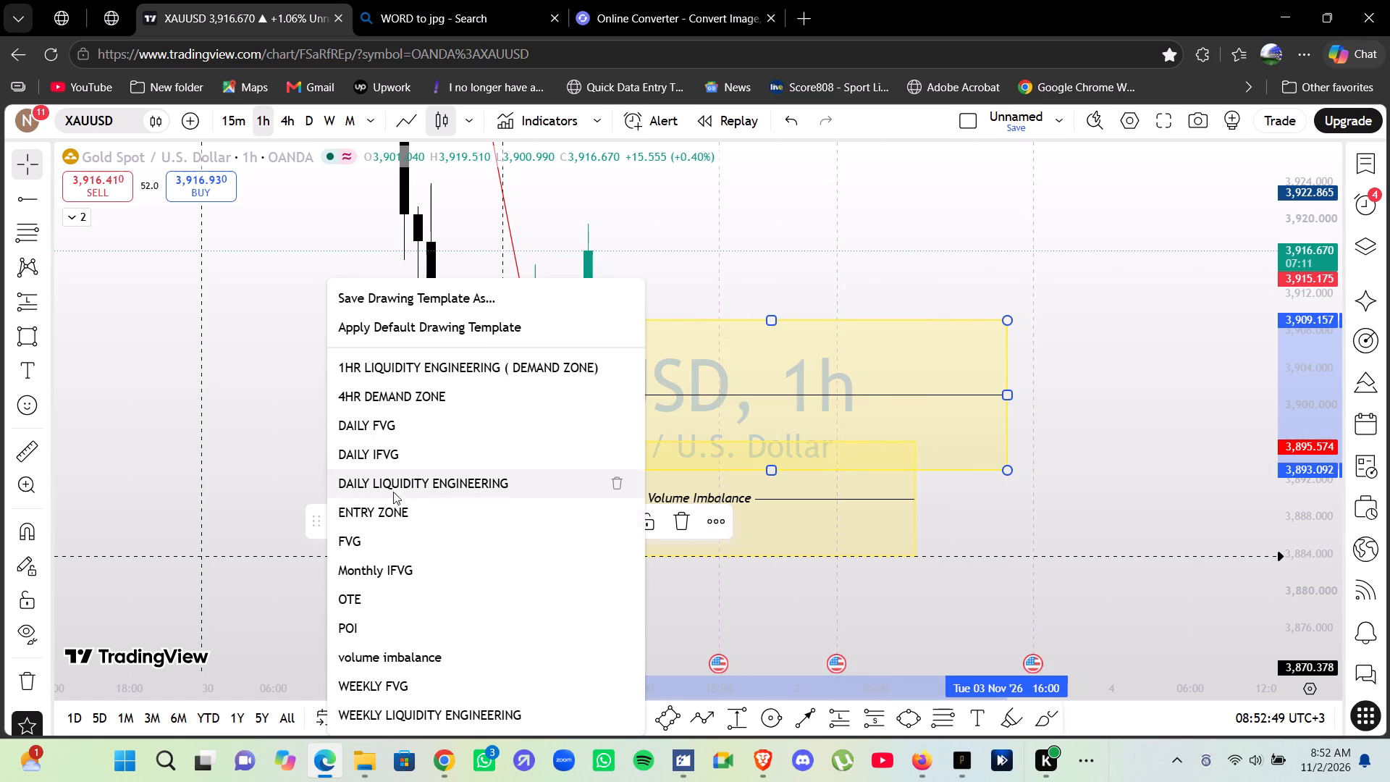
left_click(449, 363)
left_click(722, 298)
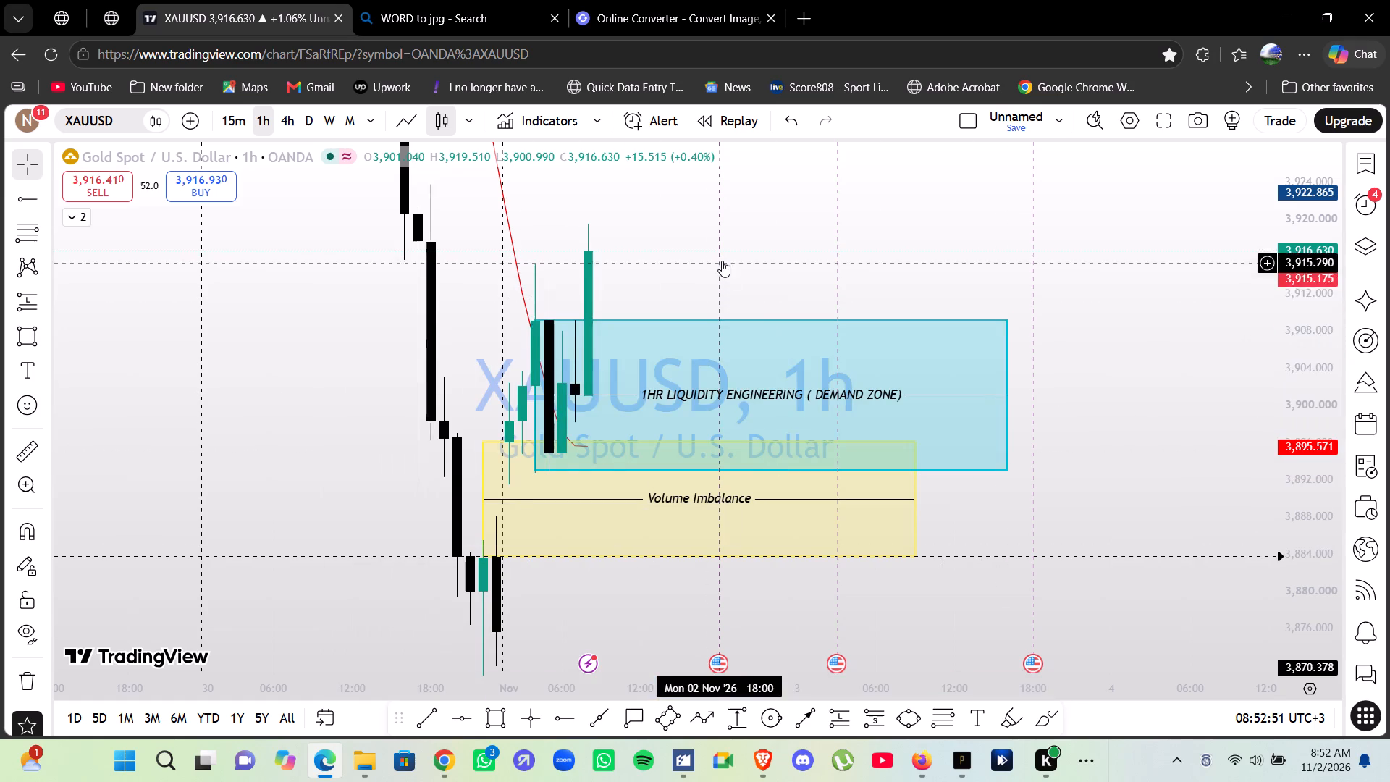
Examine recent price action against the 1-hour demand zone and the Volume Imbalance zone.
left_click_drag(722, 261, 757, 342)
left_click_drag(1050, 590, 1035, 470)
left_click(1022, 426)
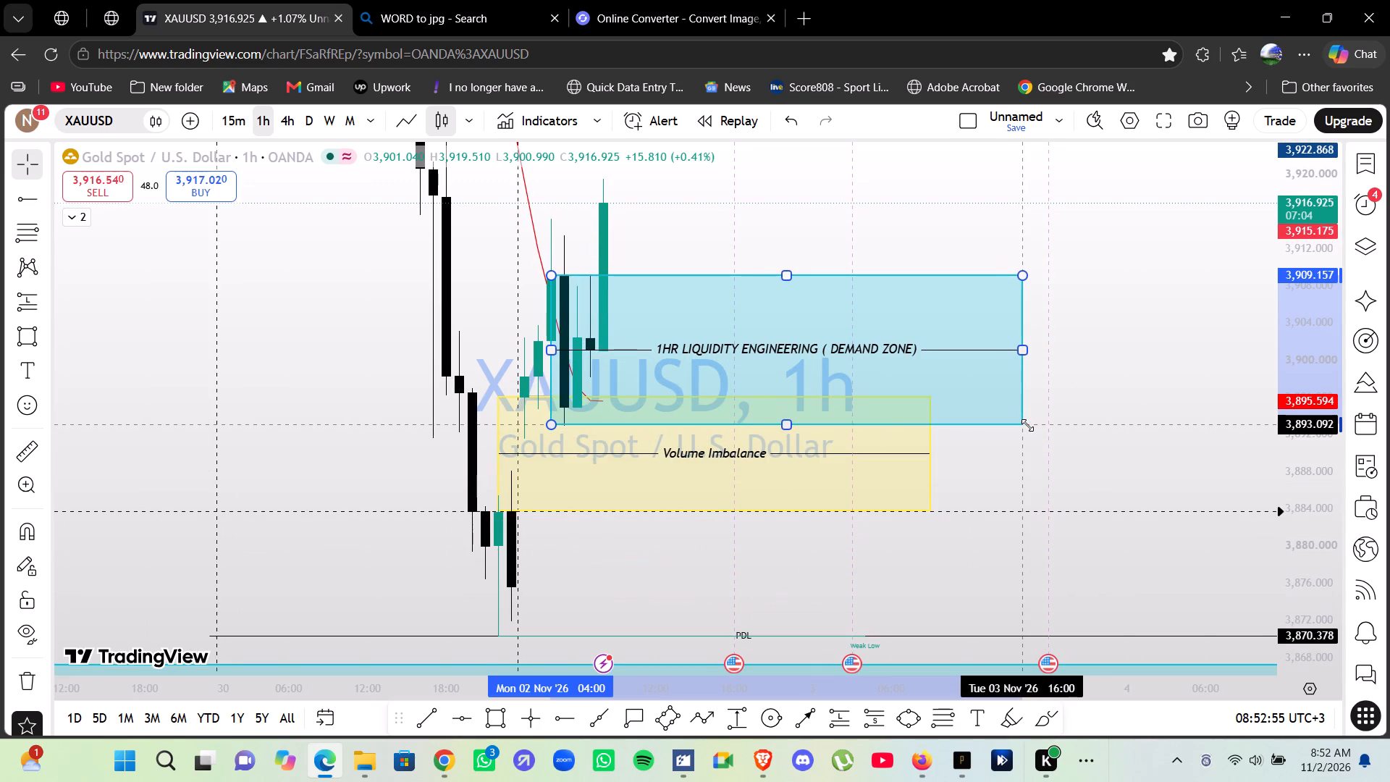
left_click(759, 224)
left_click_drag(758, 220, 799, 369)
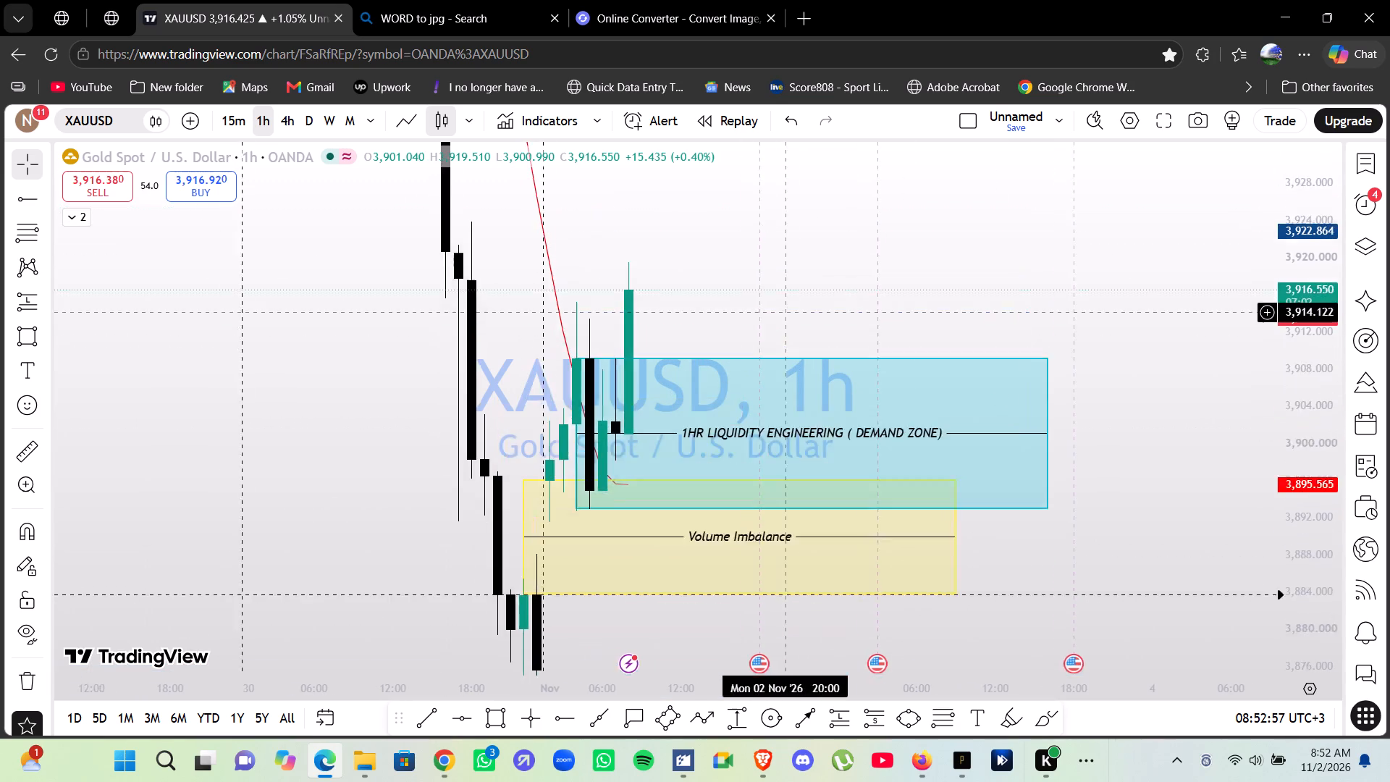
left_click_drag(799, 369, 830, 484)
scroll(756, 340, "down", 1)
scroll(800, 408, "up", 2)
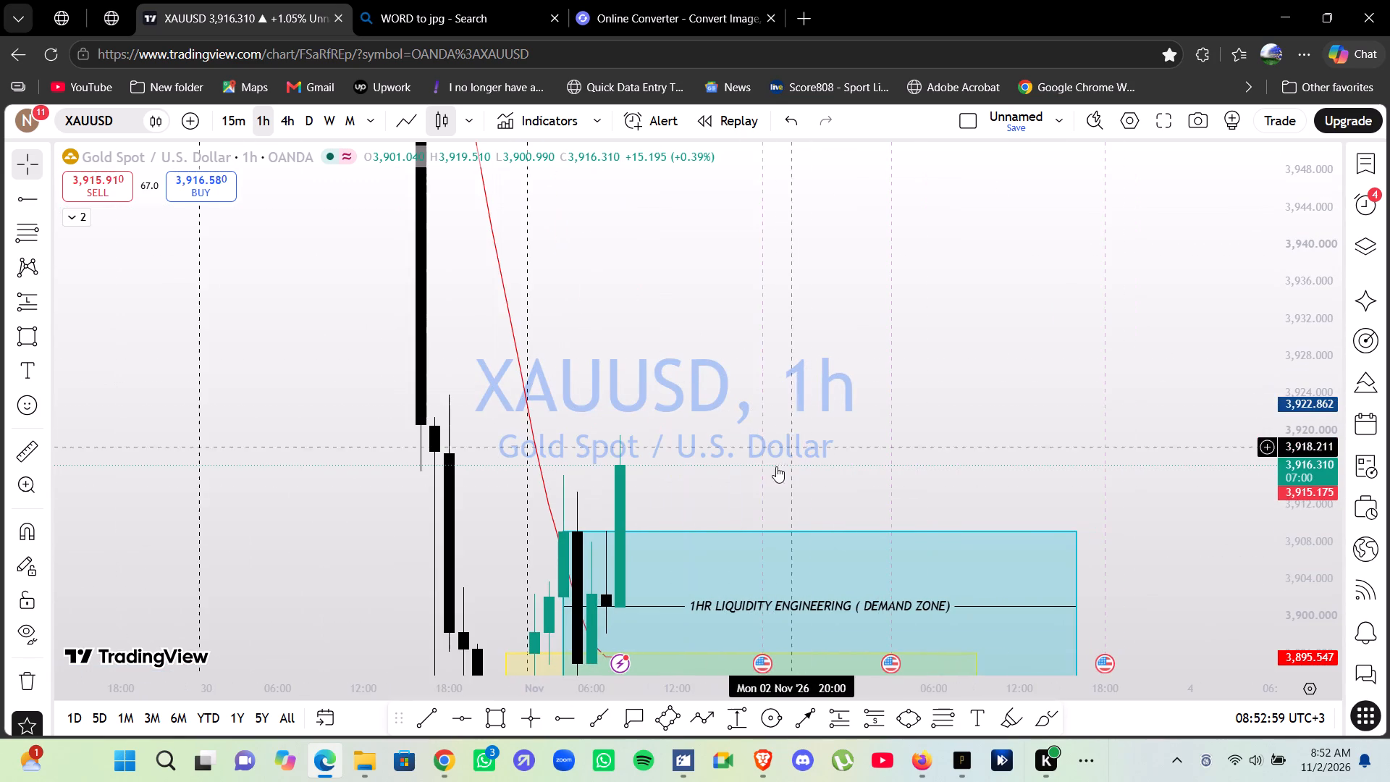
left_click_drag(759, 461, 745, 328)
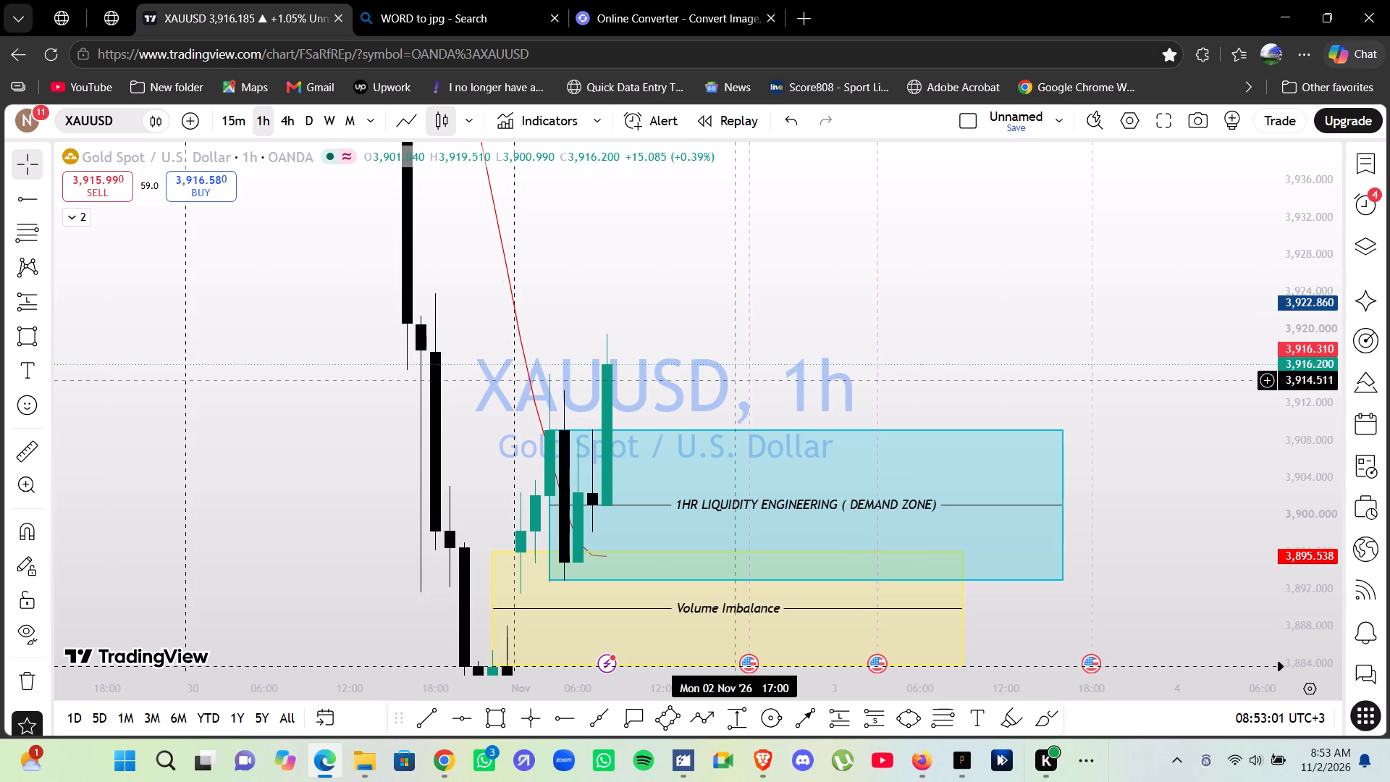
left_click_drag(735, 386, 733, 332)
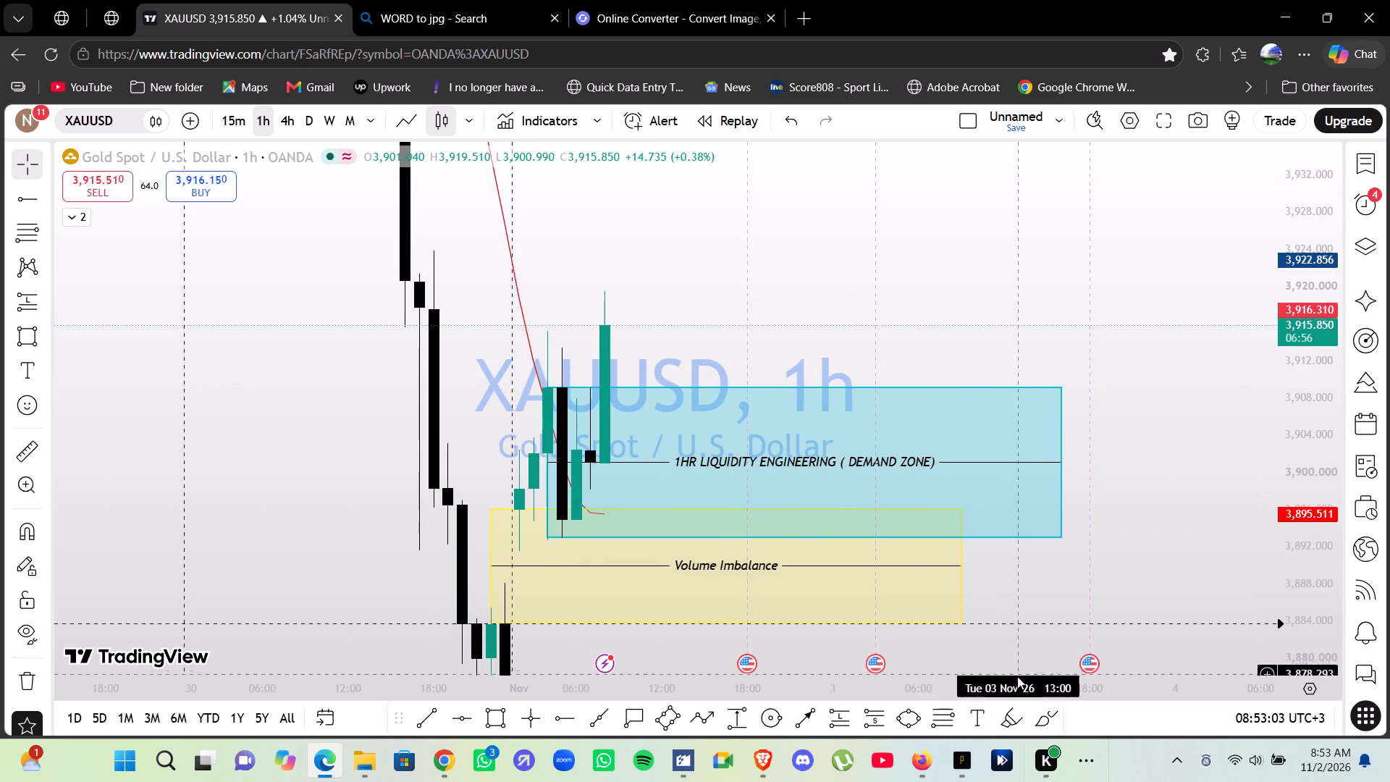
Draw a price range from the demand zone's lower edge at 3,893.092 upward by about 10.32.
left_click(738, 716)
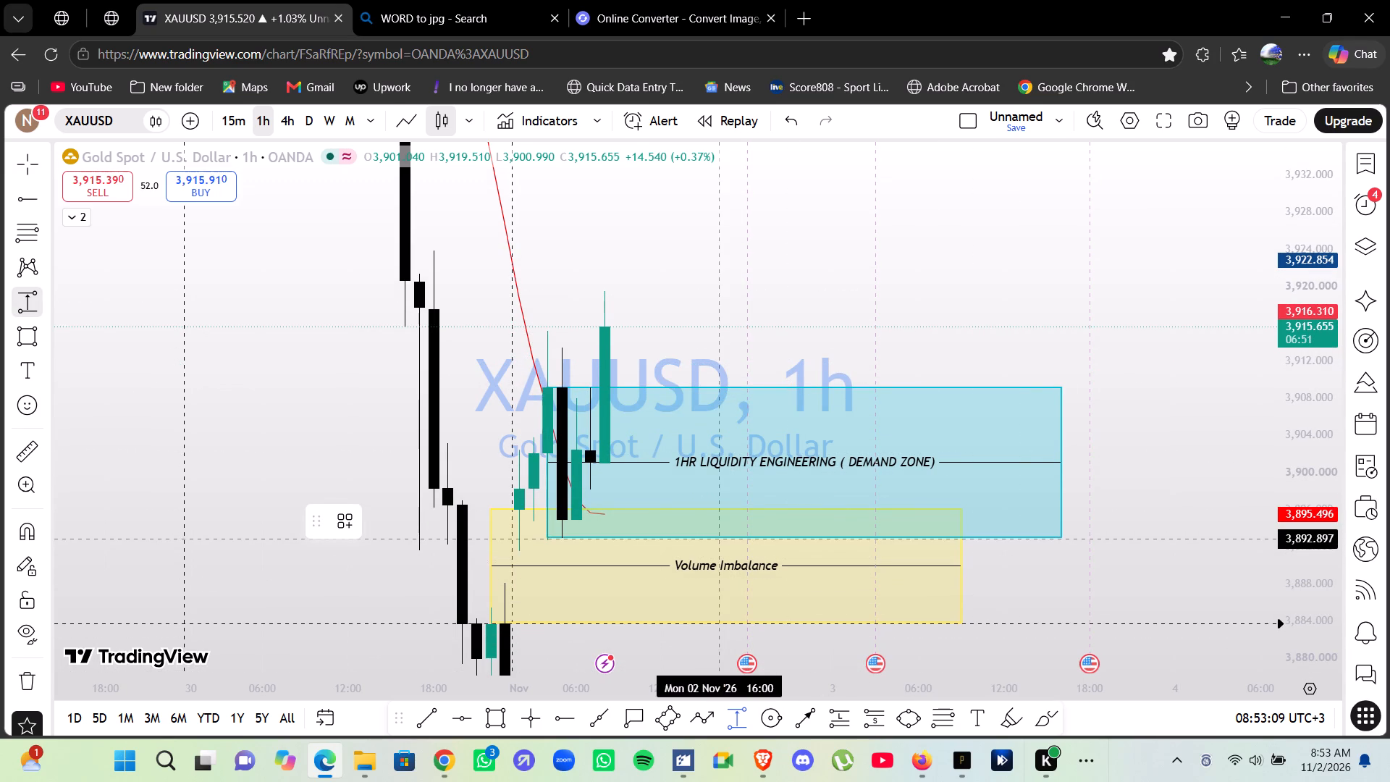
left_click(721, 537)
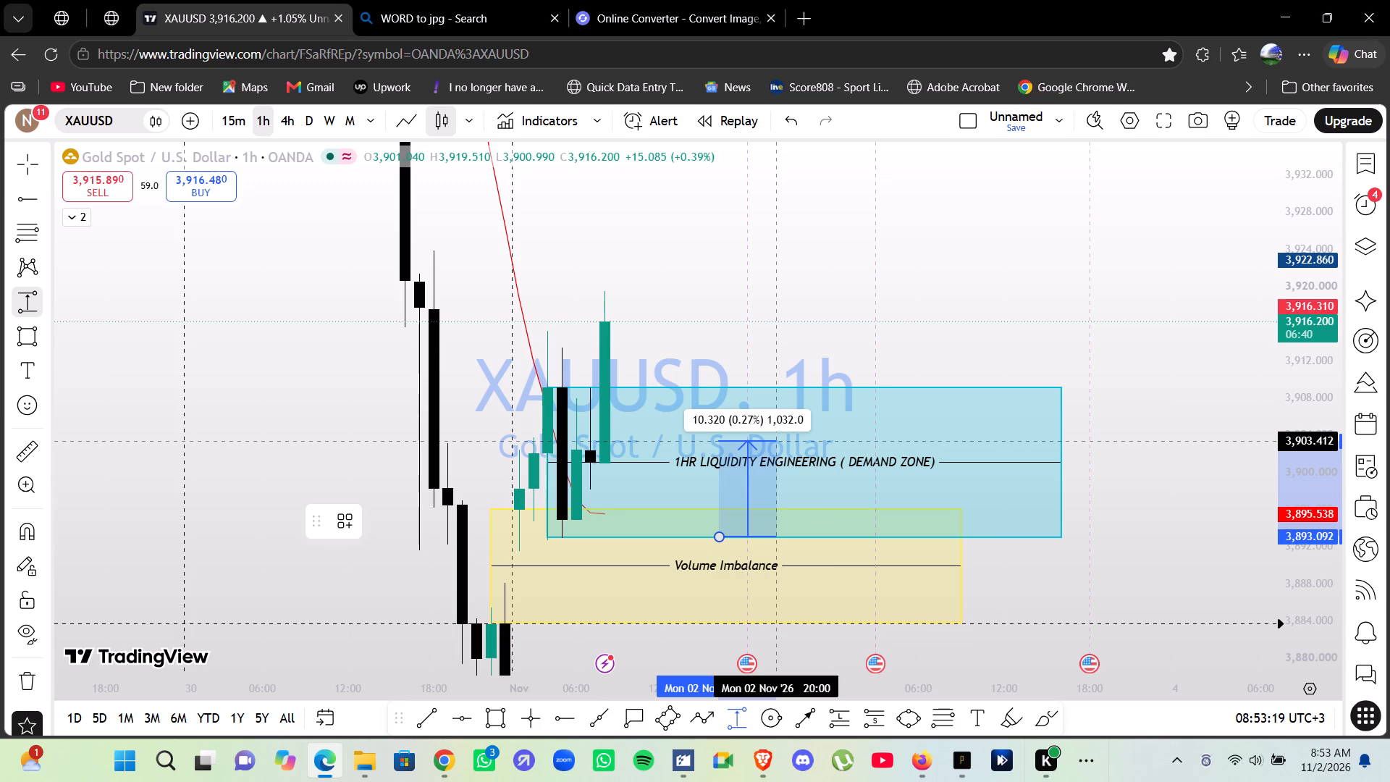
left_click(771, 440)
left_click(827, 311)
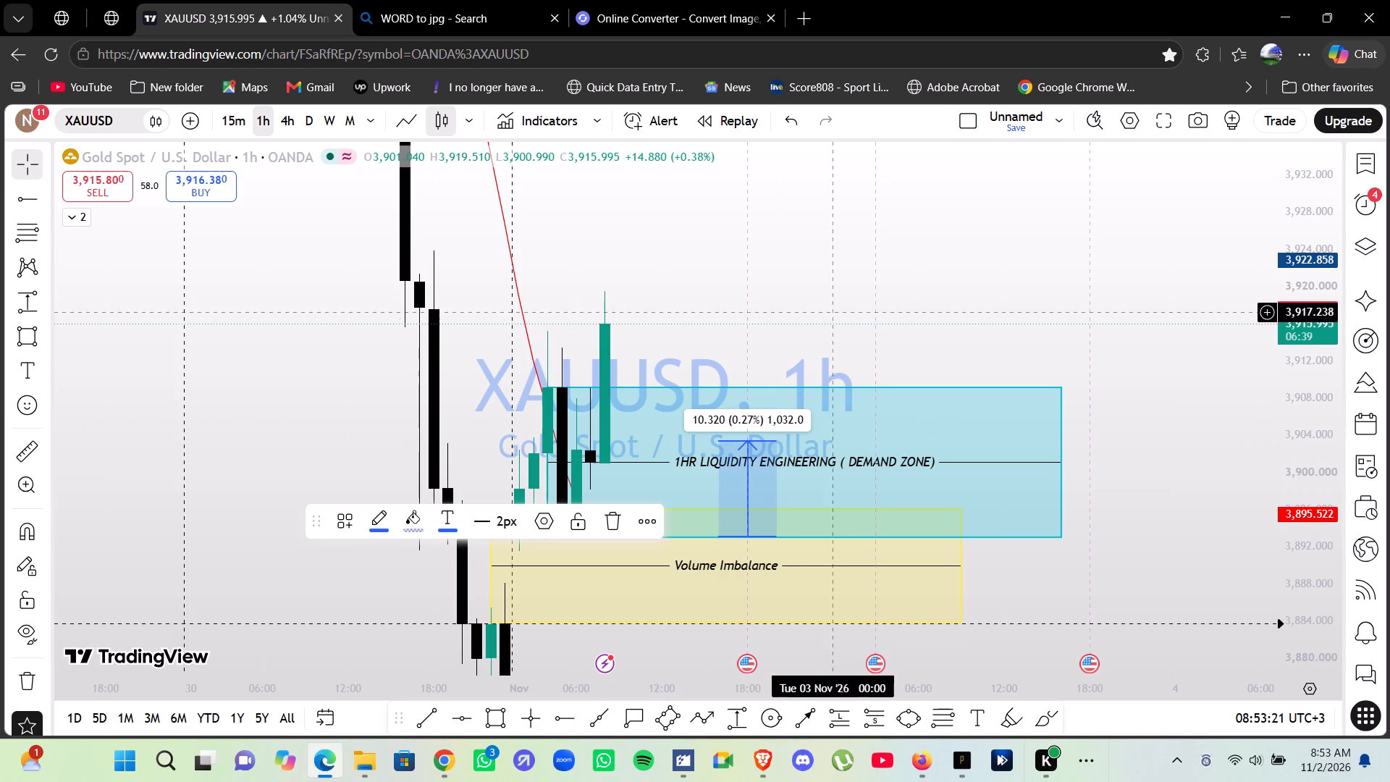
Draw a rectangle from 3,903.376 to 3,892.983 inside the demand zone, extended to 3 Nov 17:00, and apply the ENTRY ZONE template.
left_click_drag(725, 296, 918, 259)
left_click_drag(1294, 514, 1296, 431)
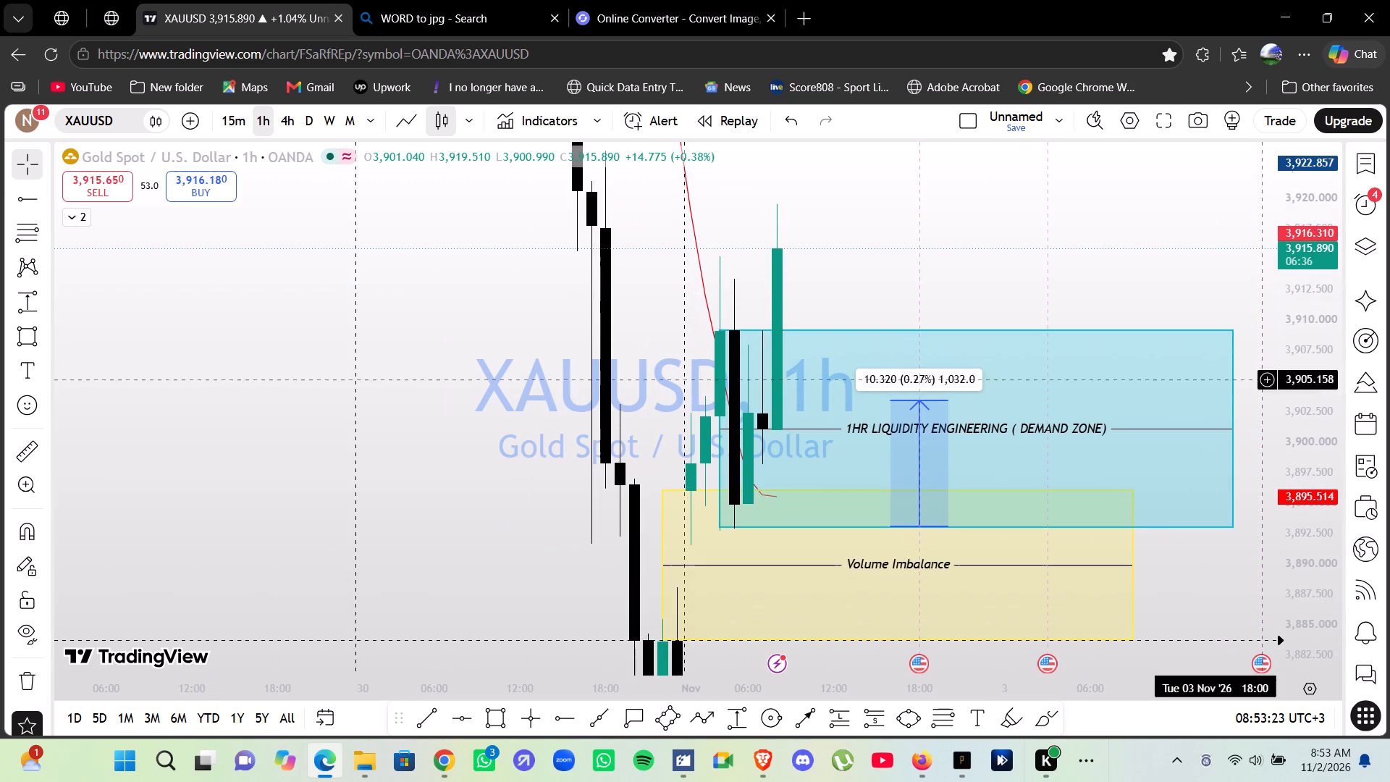
left_click_drag(1106, 216, 1000, 216)
scroll(991, 233, "up", 1)
left_click_drag(985, 298, 984, 262)
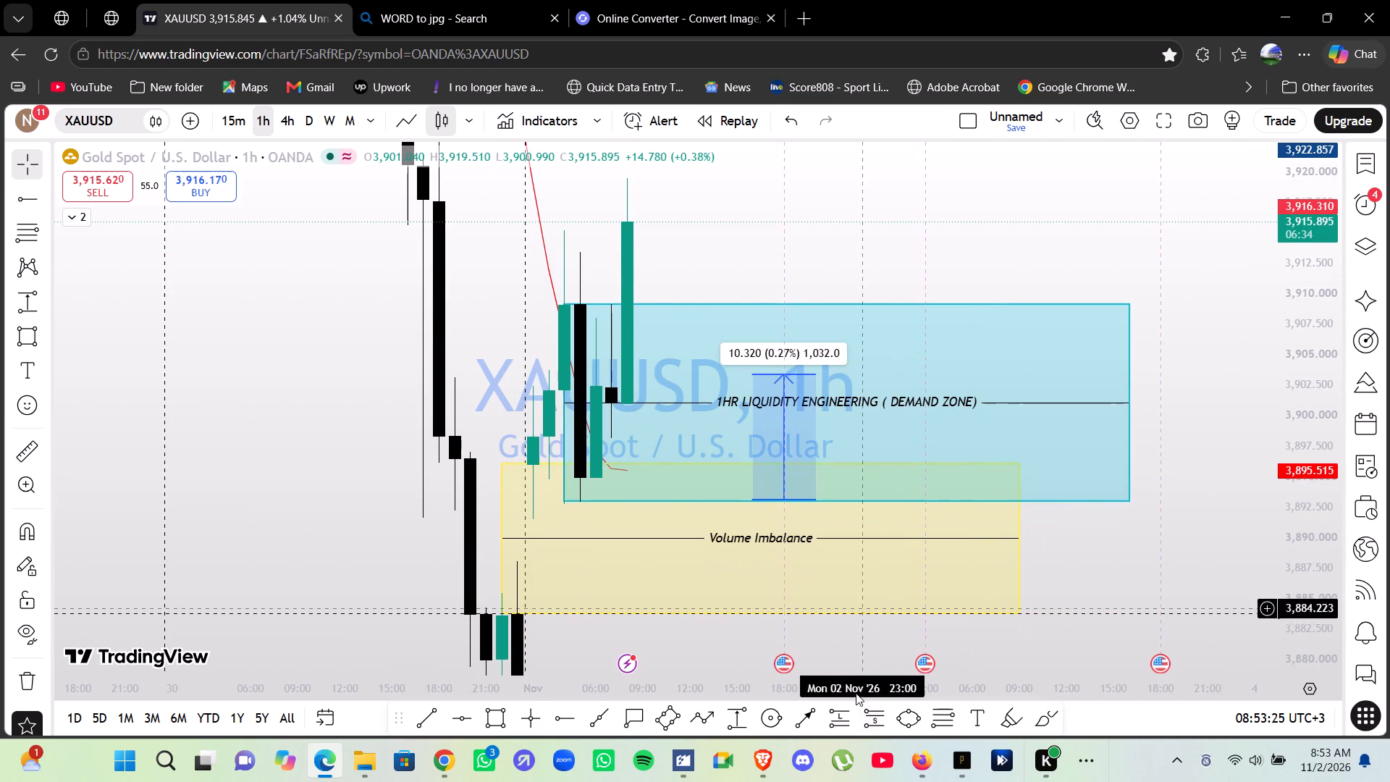
left_click(504, 723)
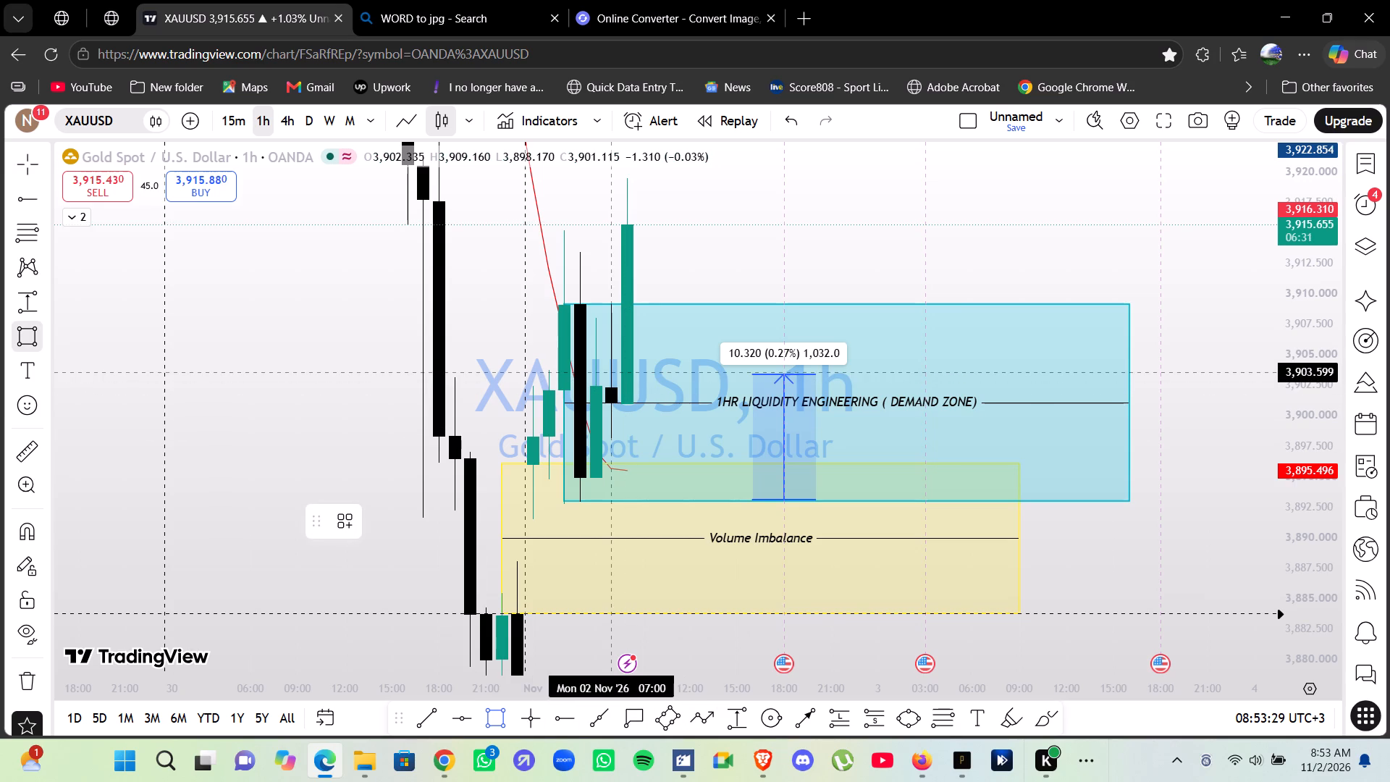
left_click(619, 374)
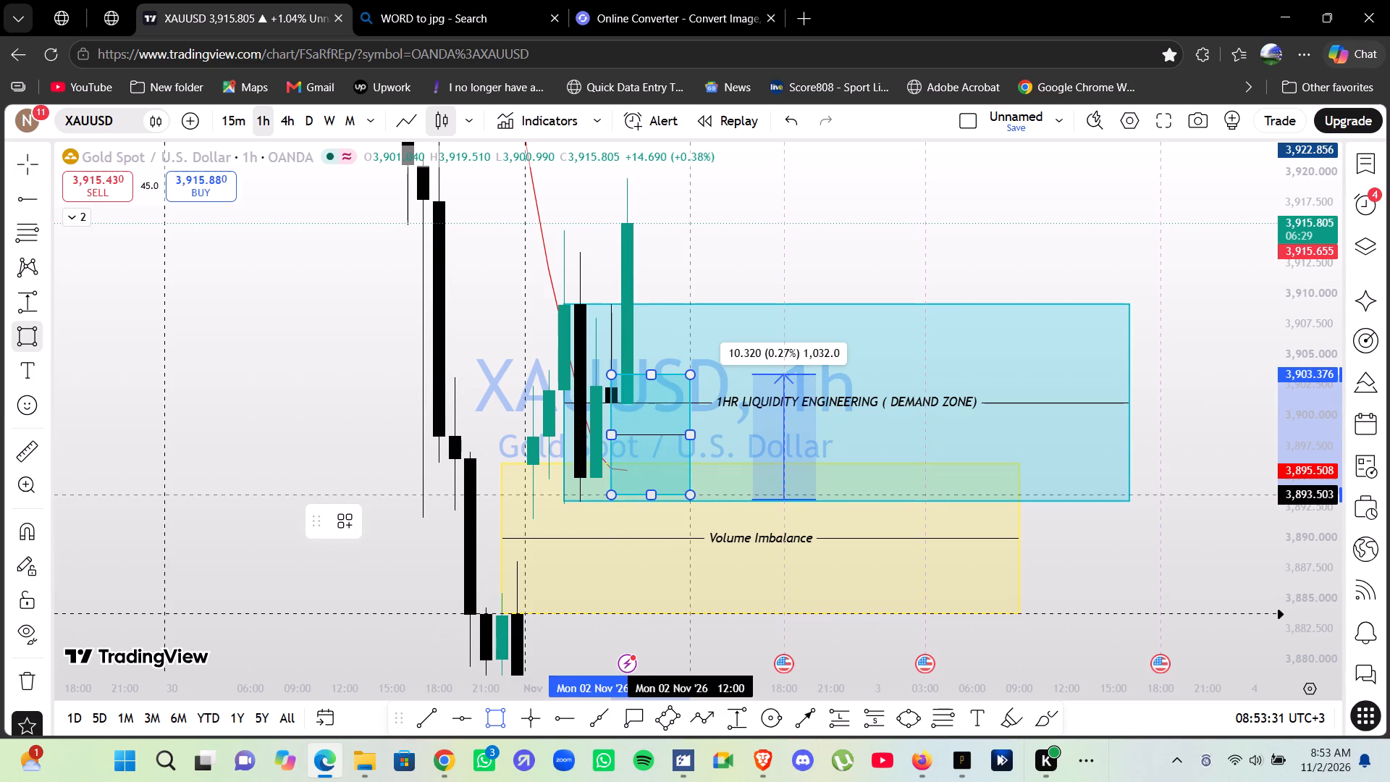
left_click(696, 501)
left_click_drag(692, 439, 1144, 466)
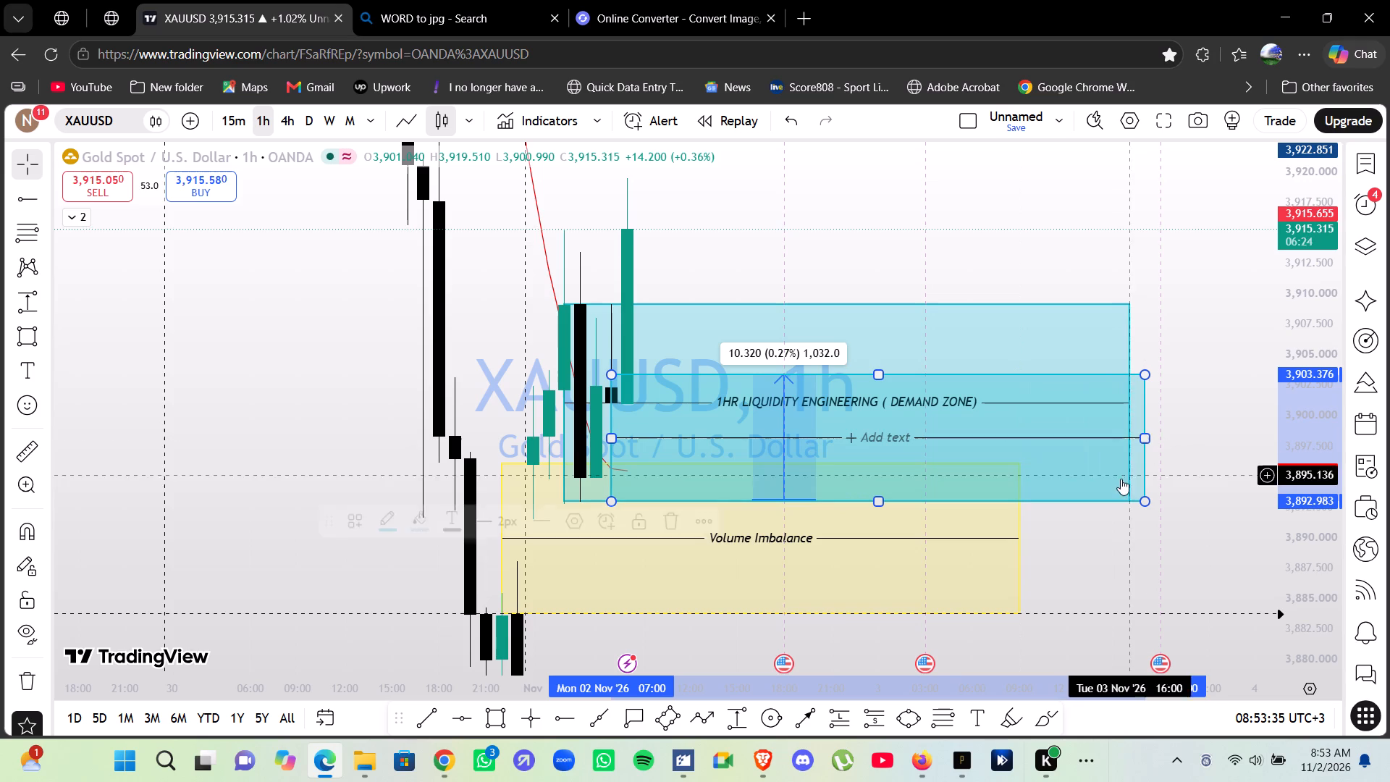
left_click(357, 515)
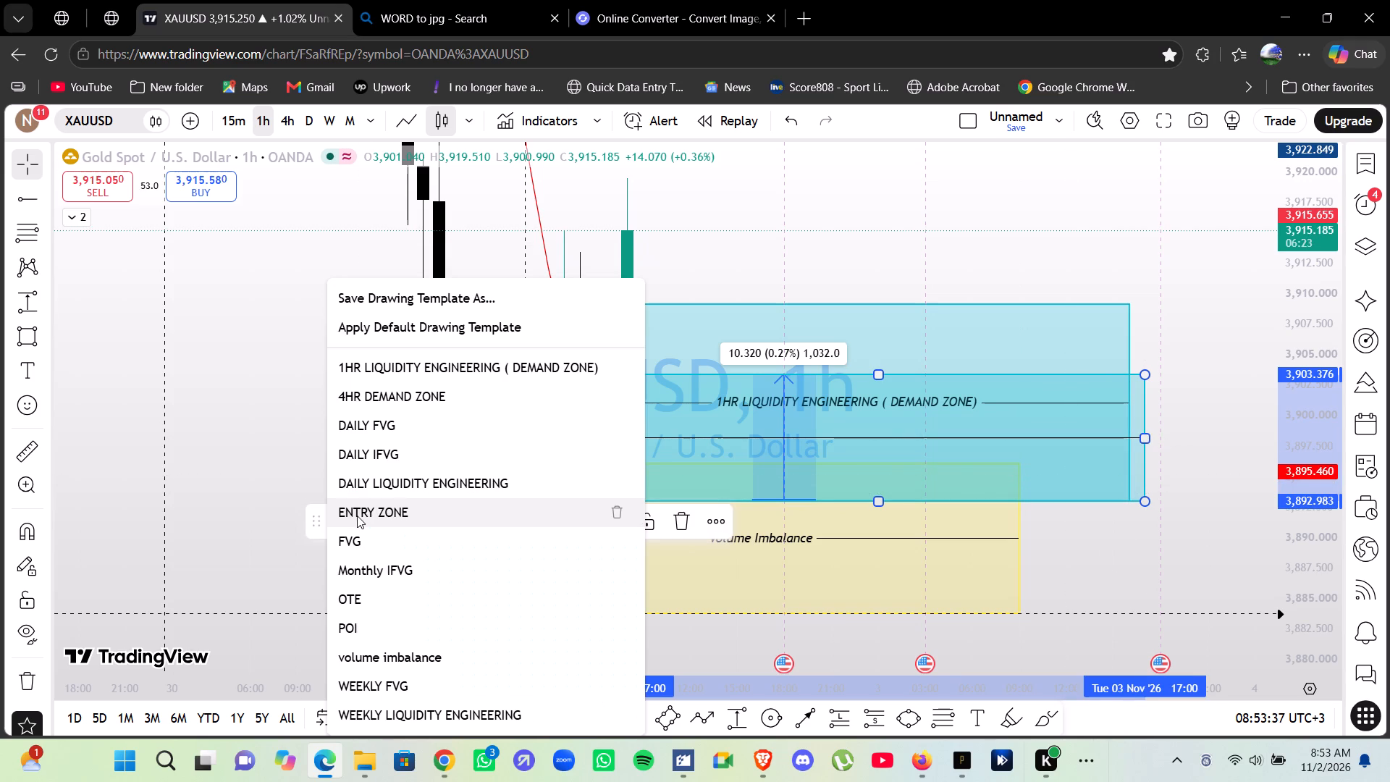
left_click(371, 513)
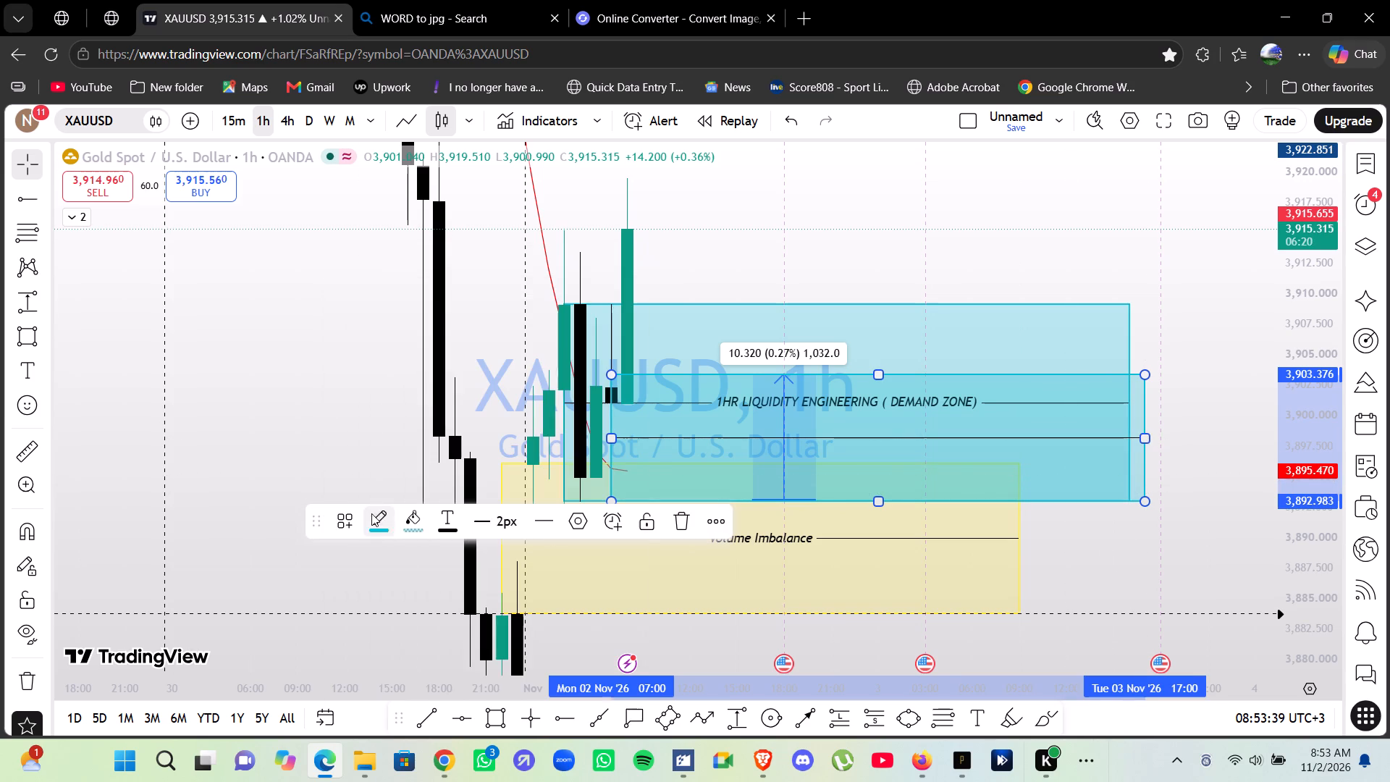
left_click(1196, 510)
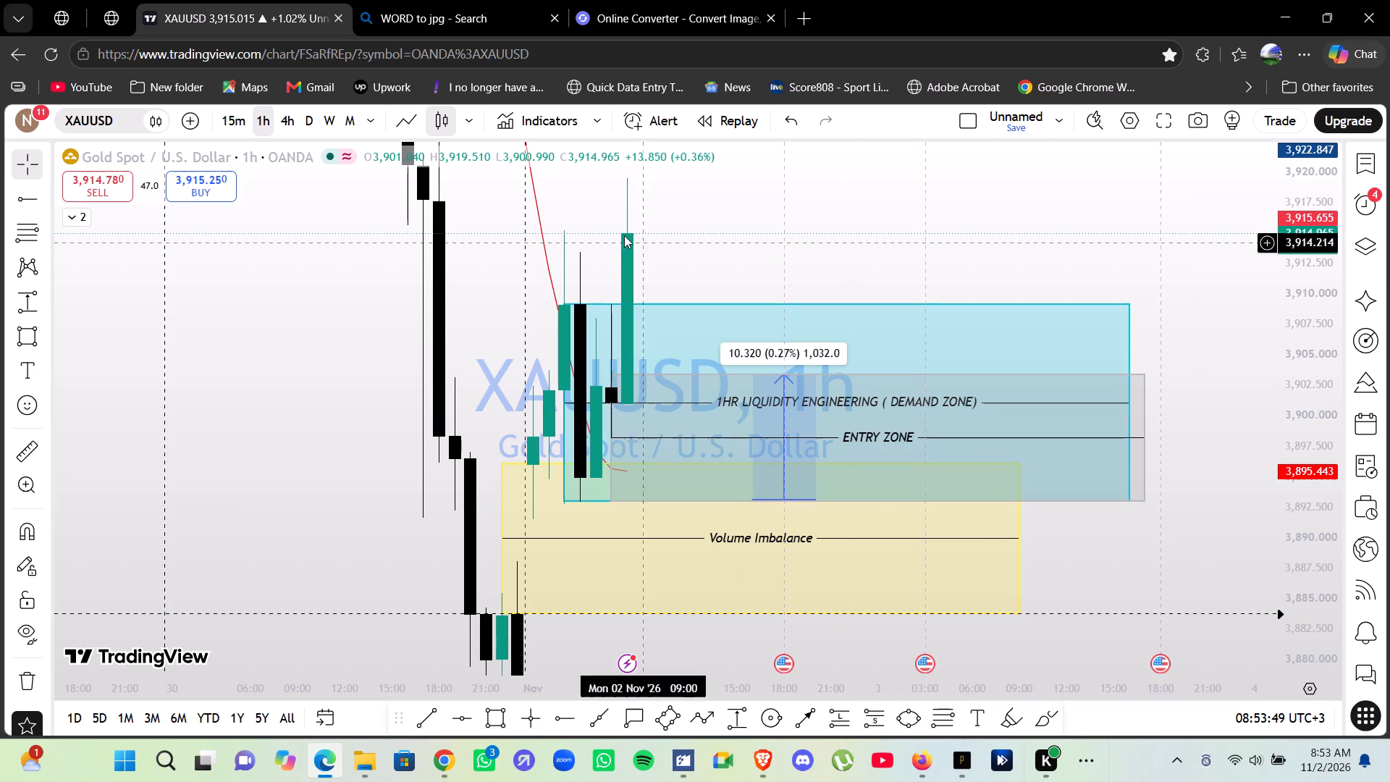
Check the XAUUSD chart on the 4-hour timeframe, returning to the 1-hour view.
left_click(289, 121)
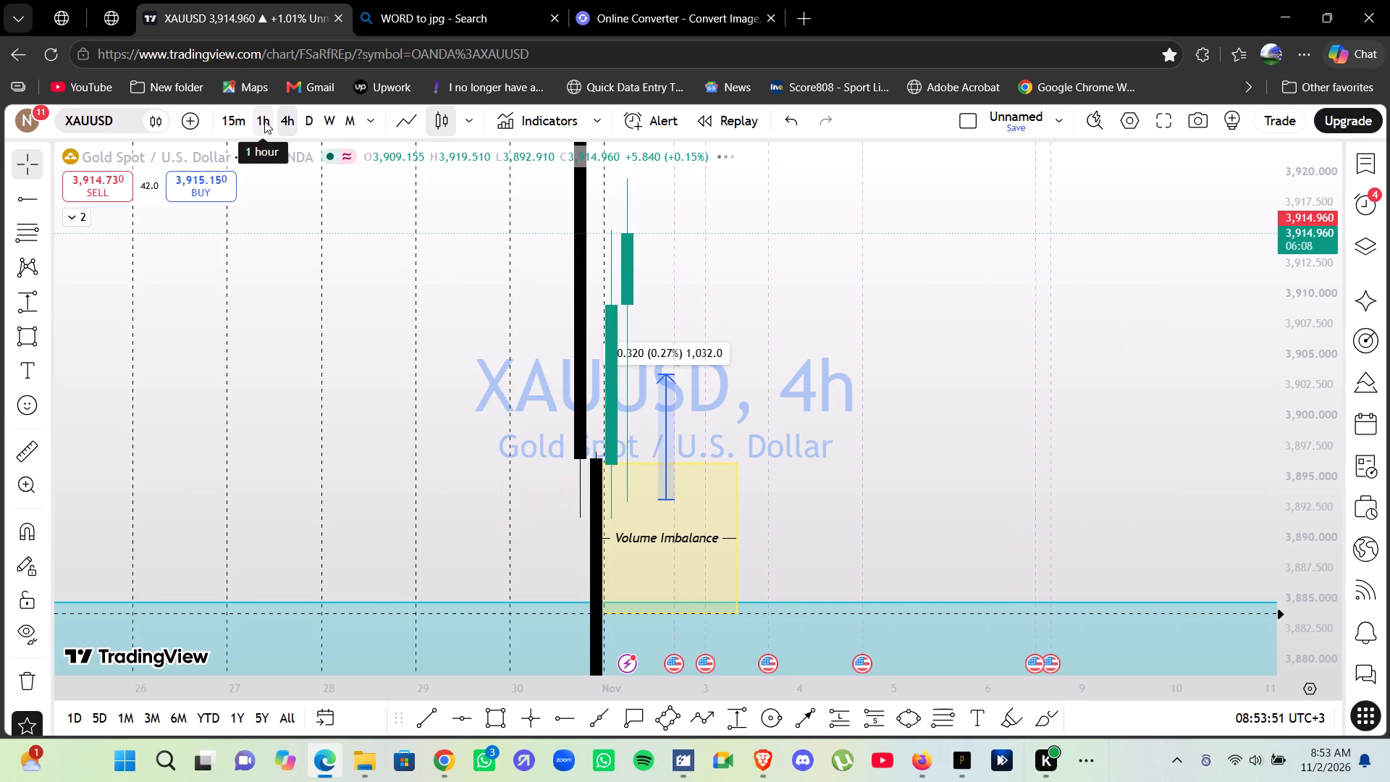
left_click(264, 121)
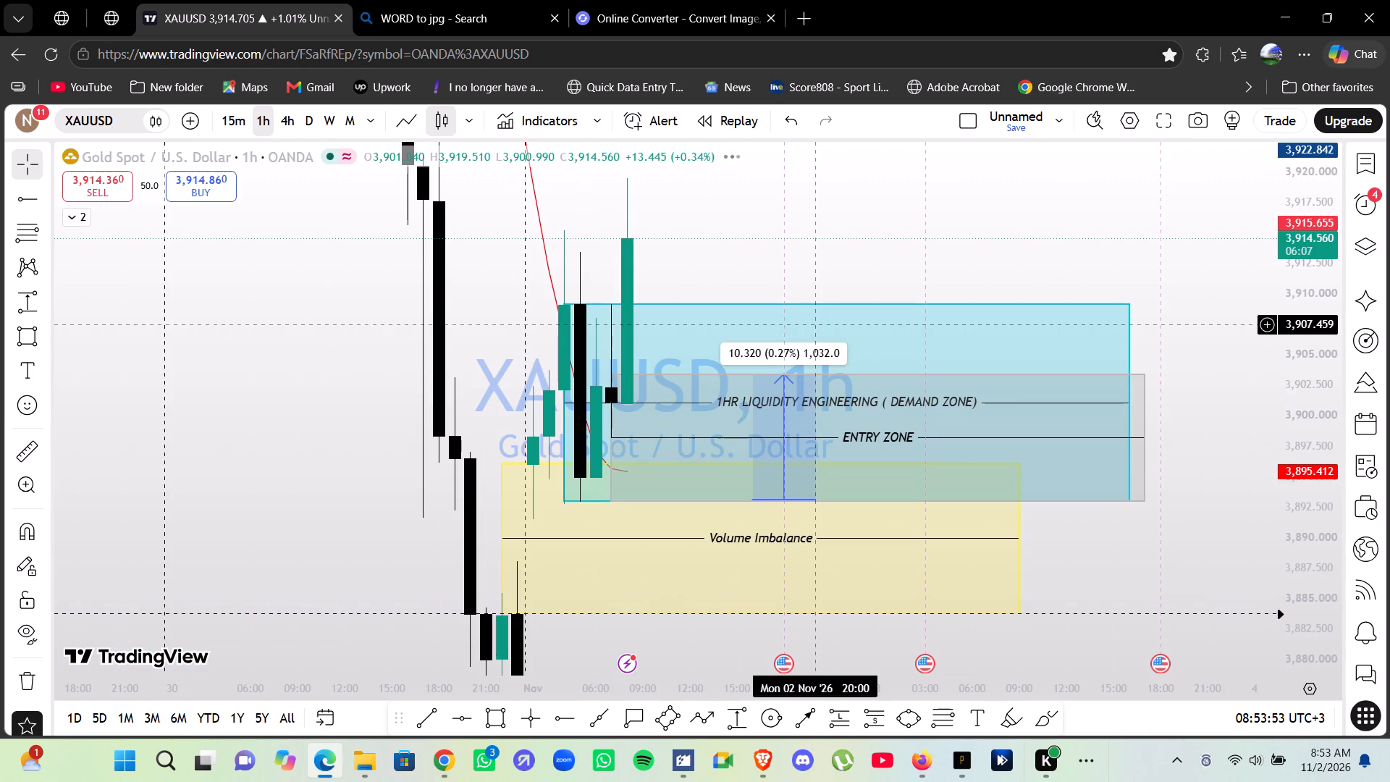
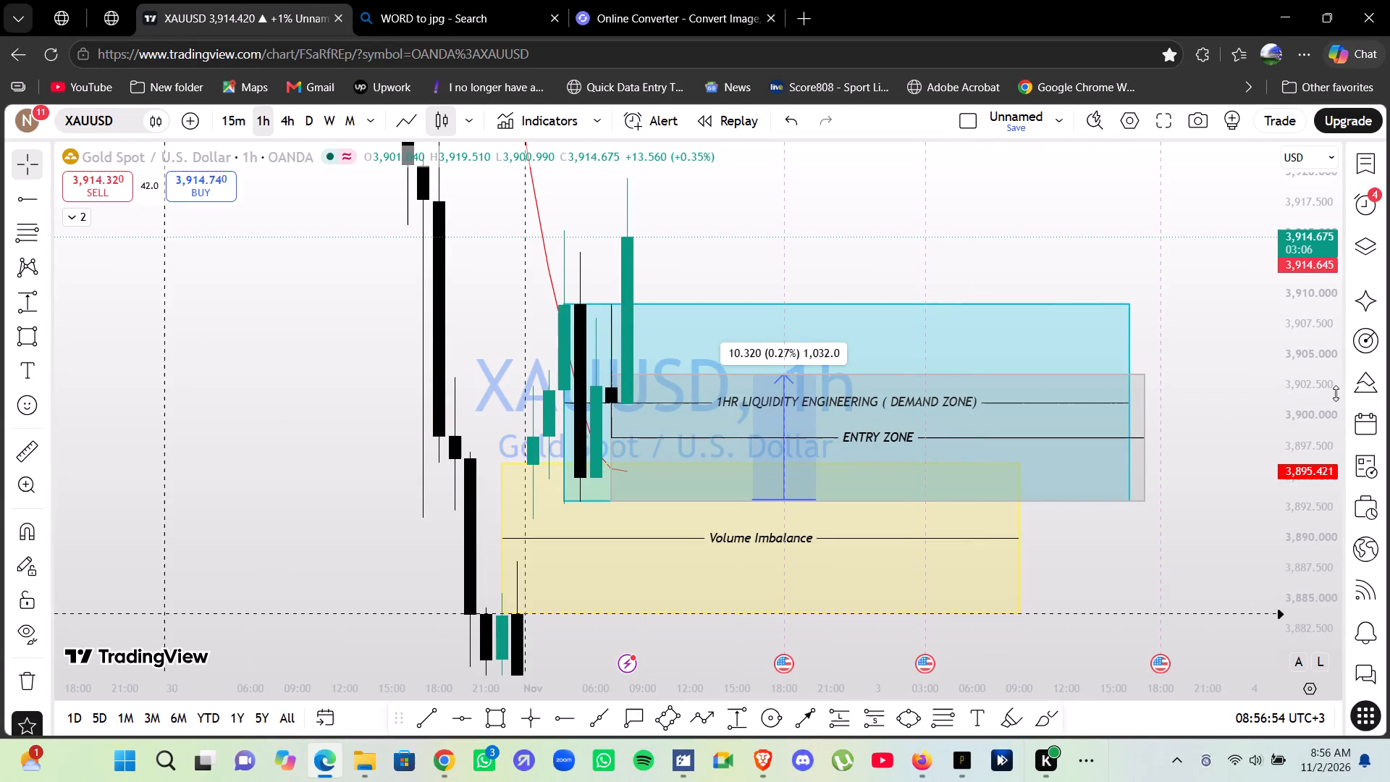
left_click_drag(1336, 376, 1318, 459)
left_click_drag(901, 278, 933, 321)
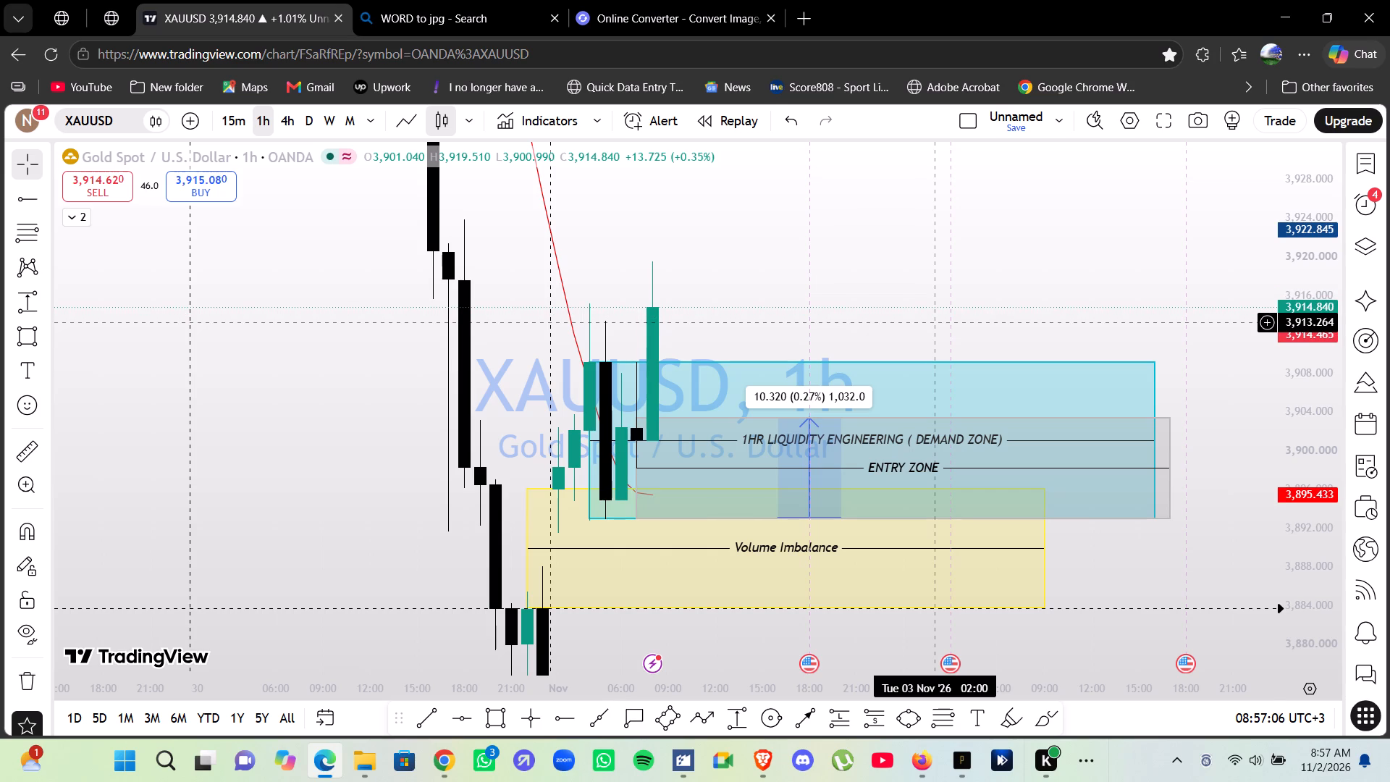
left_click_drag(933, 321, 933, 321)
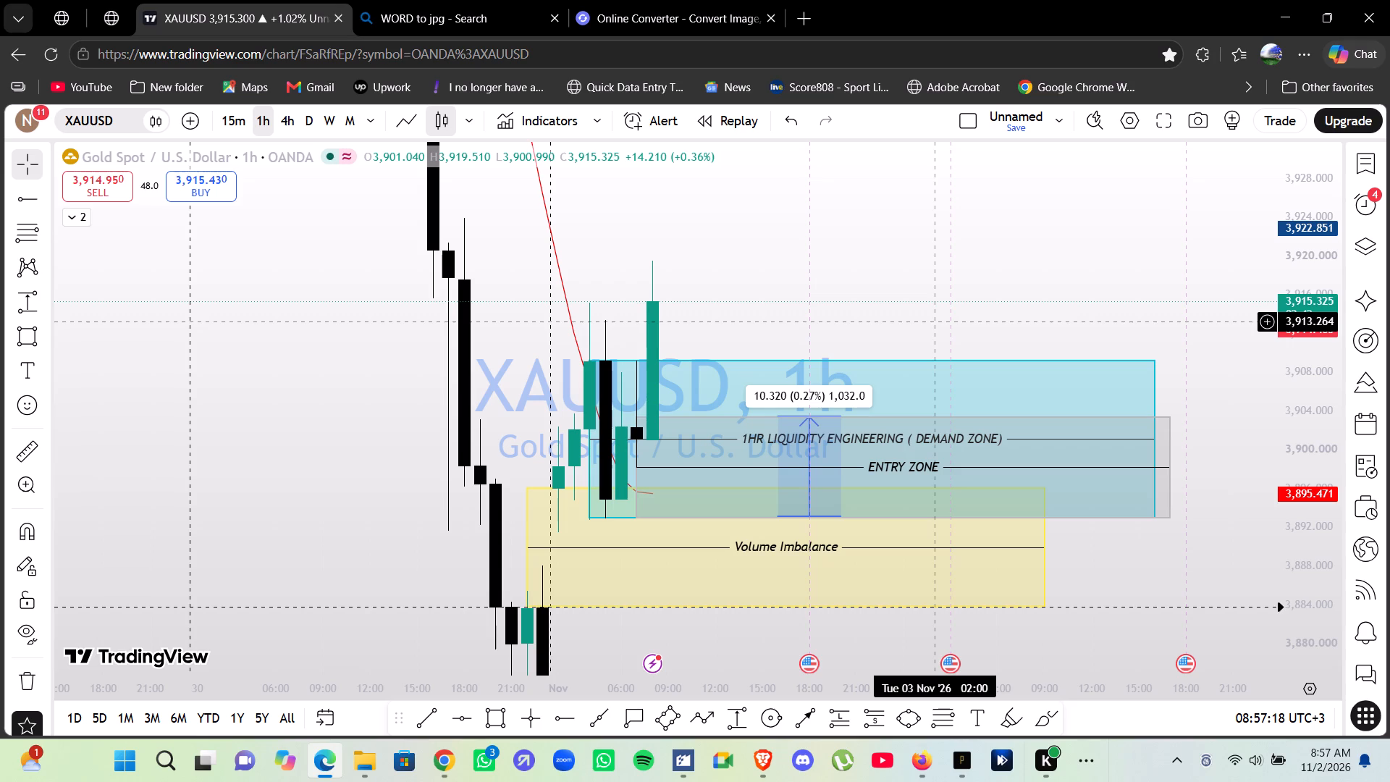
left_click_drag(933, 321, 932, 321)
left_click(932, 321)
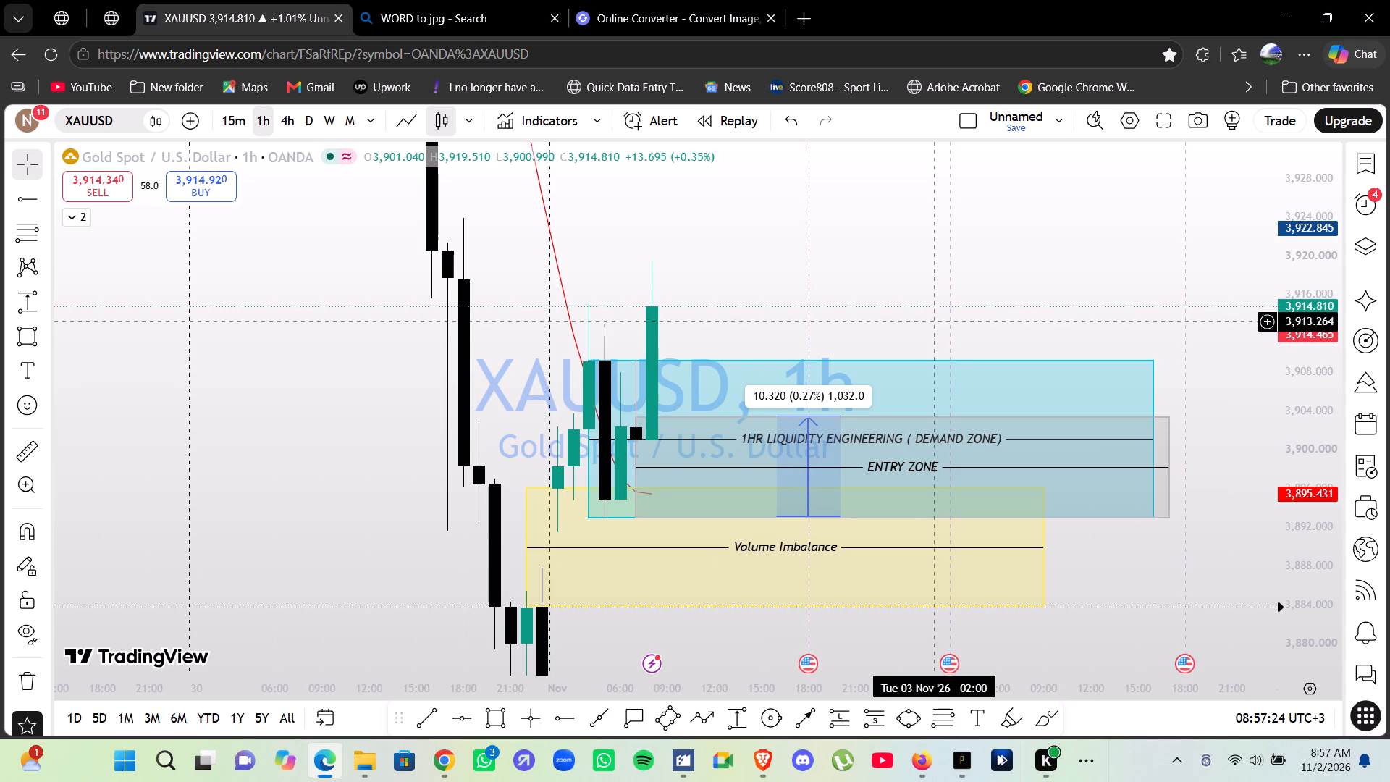
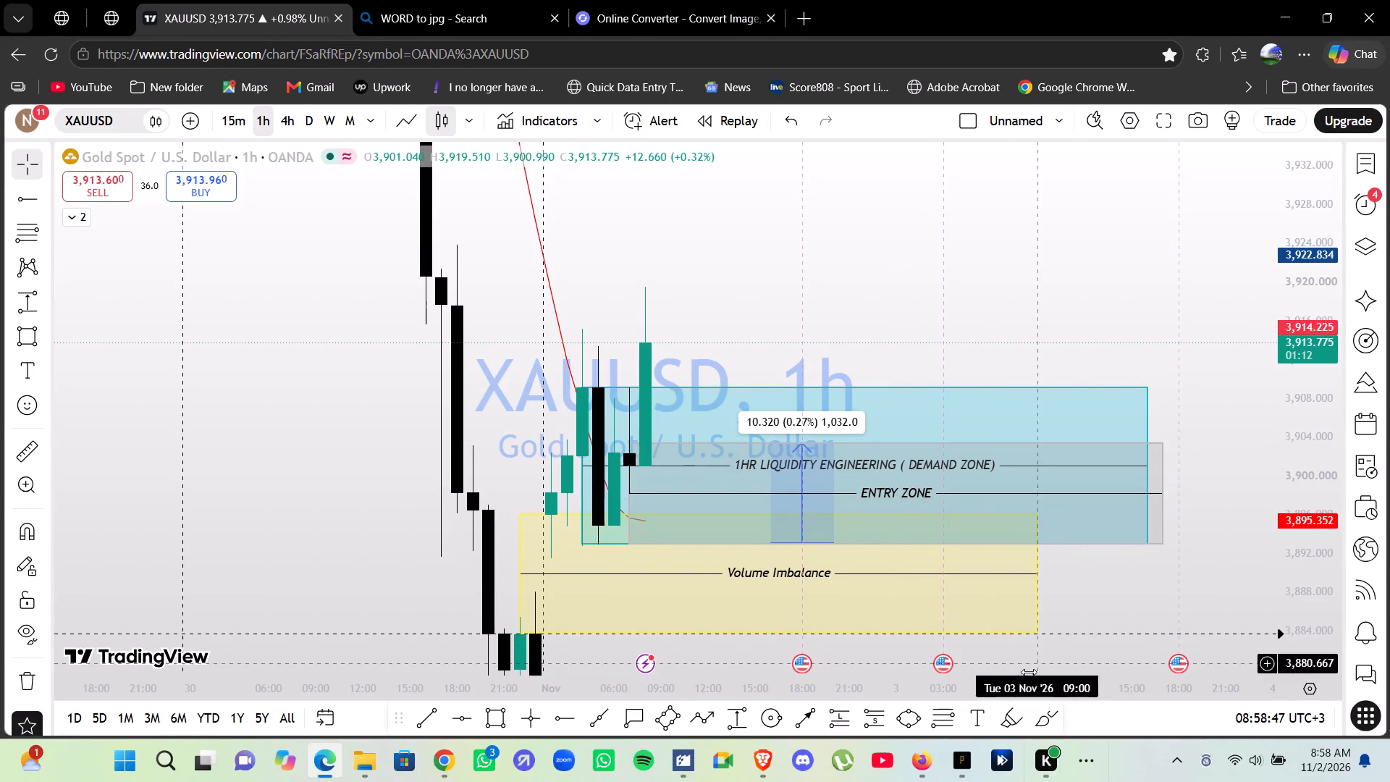
Switch to the Firefox gold chart and move the SHIFT line up to about 3,892, beneath the recent 1-hour candle lows.
left_click(932, 769)
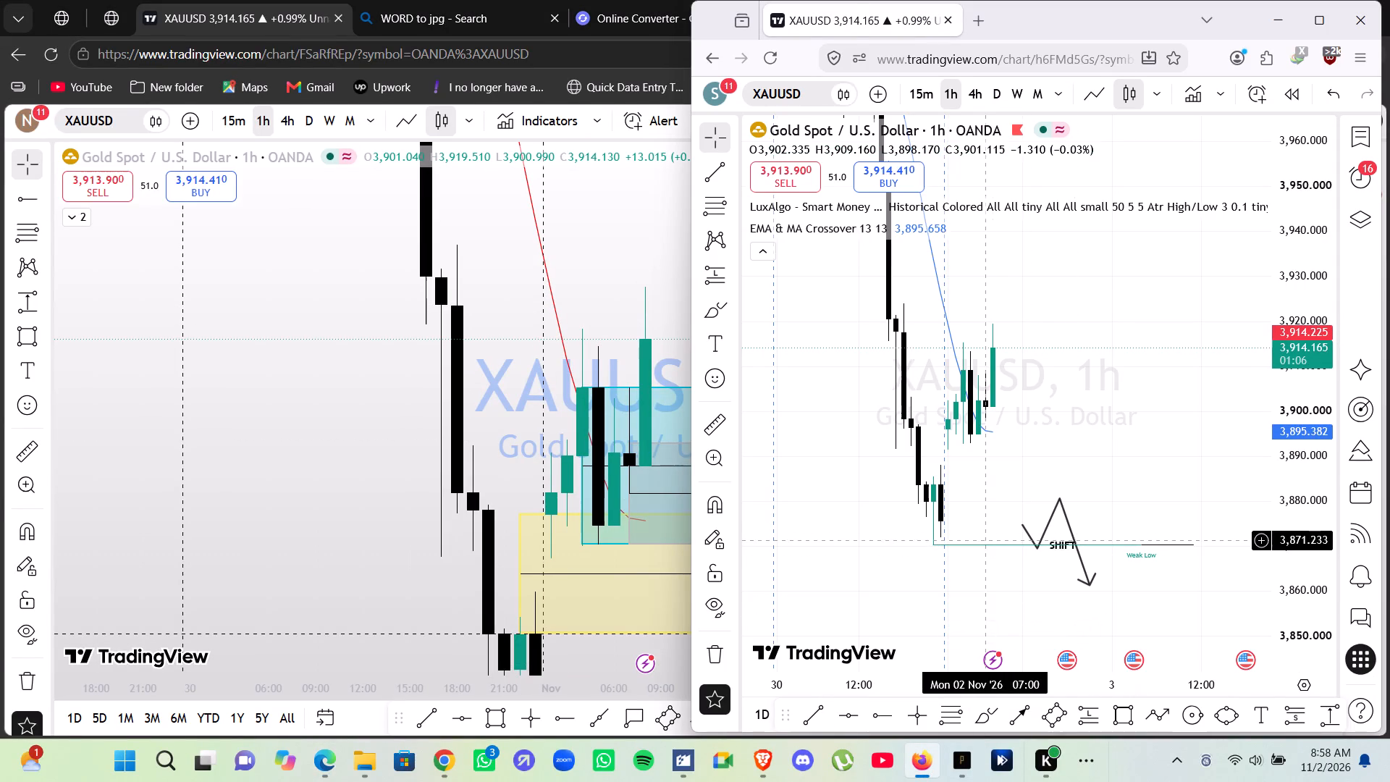
left_click_drag(990, 545, 1006, 447)
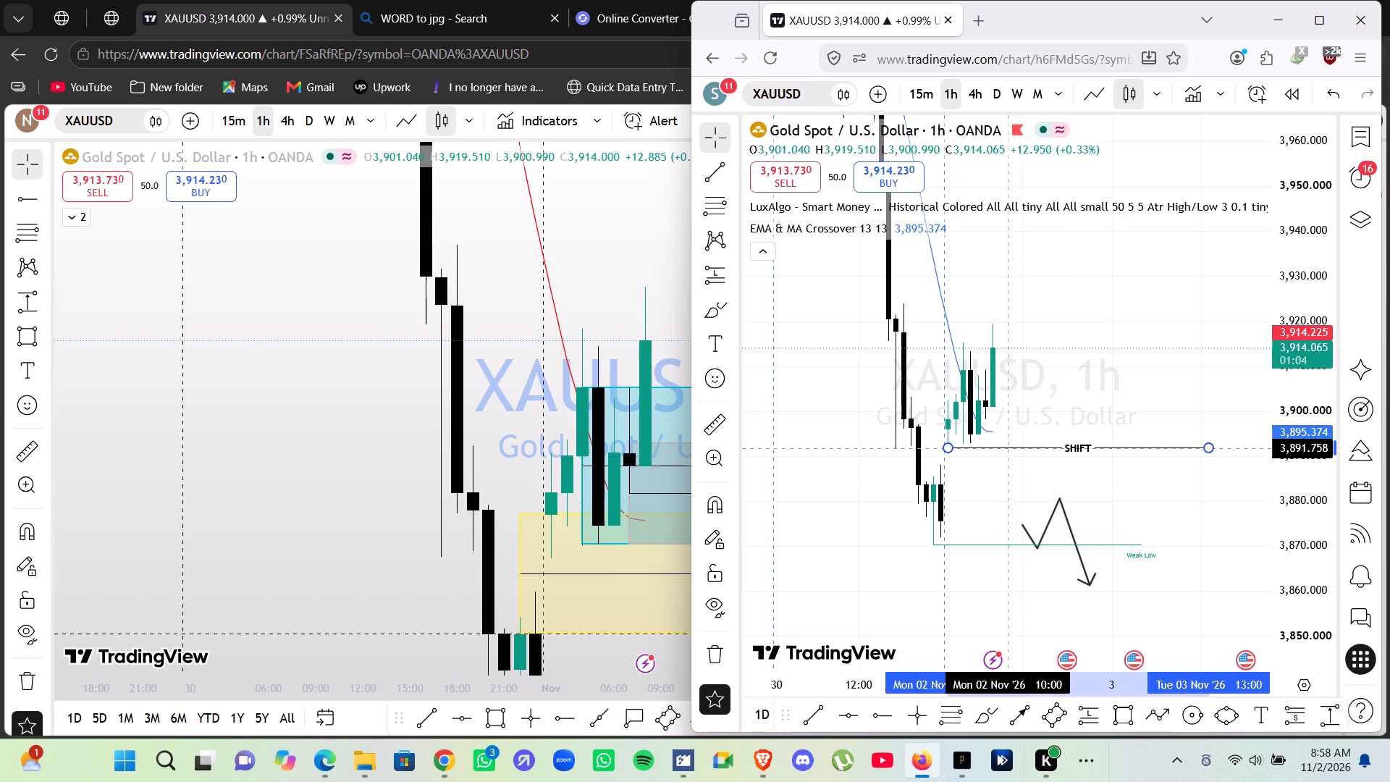
left_click_drag(1006, 447, 1007, 445)
Delete the zigzag arrow path drawn below the SHIFT line.
left_click(1058, 496)
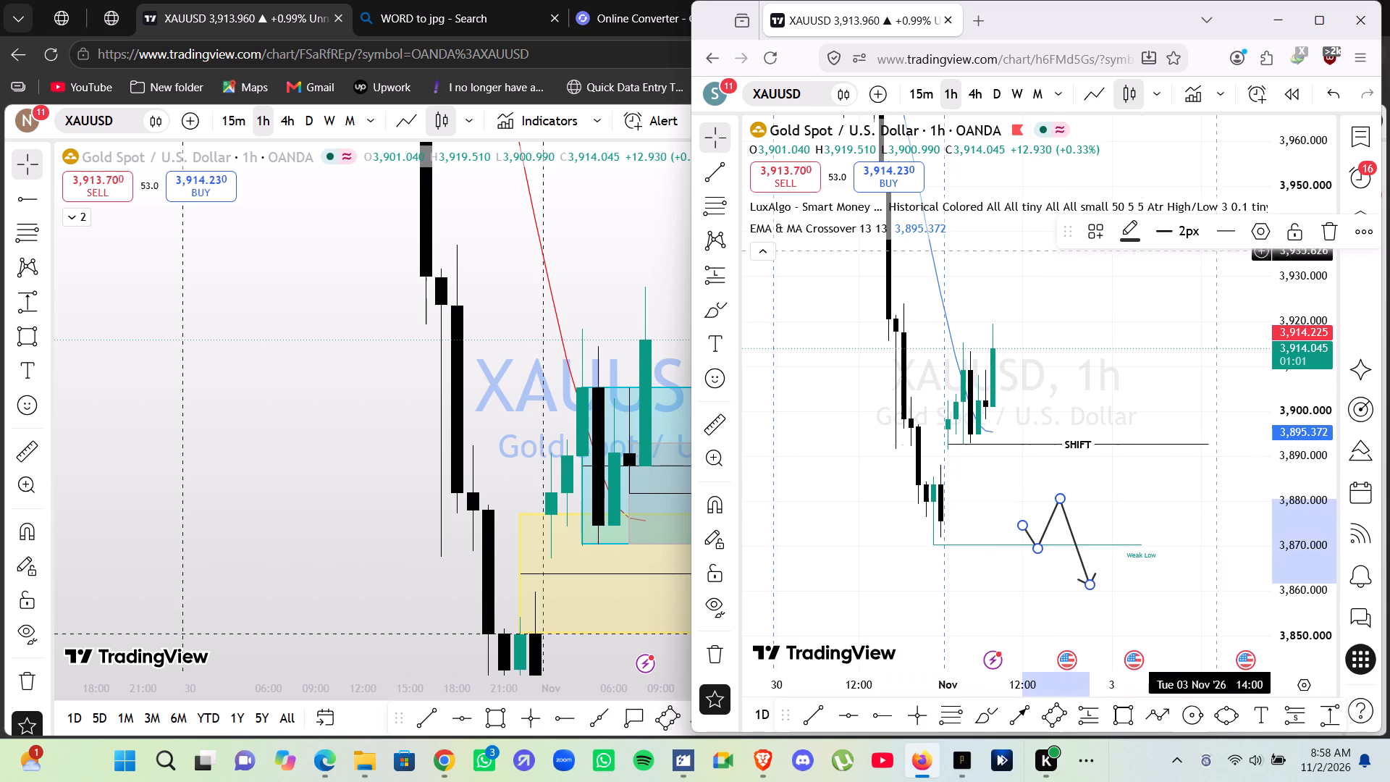
left_click(1334, 226)
Examine the latest 1-hour gold candles in relation to the SHIFT line.
left_click_drag(1317, 509, 1250, 389)
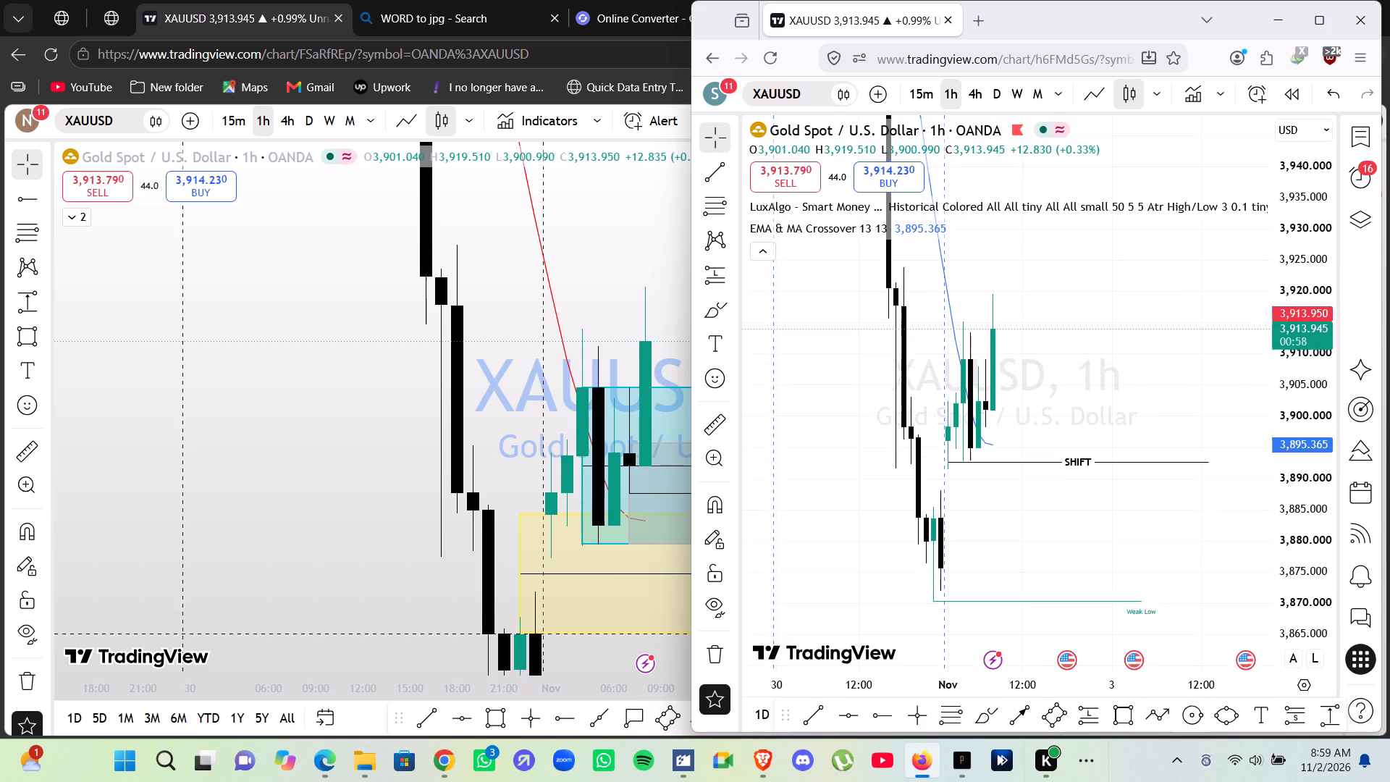
left_click_drag(1025, 319, 1040, 403)
scroll(1027, 349, "up", 2)
left_click_drag(1032, 345, 1012, 413)
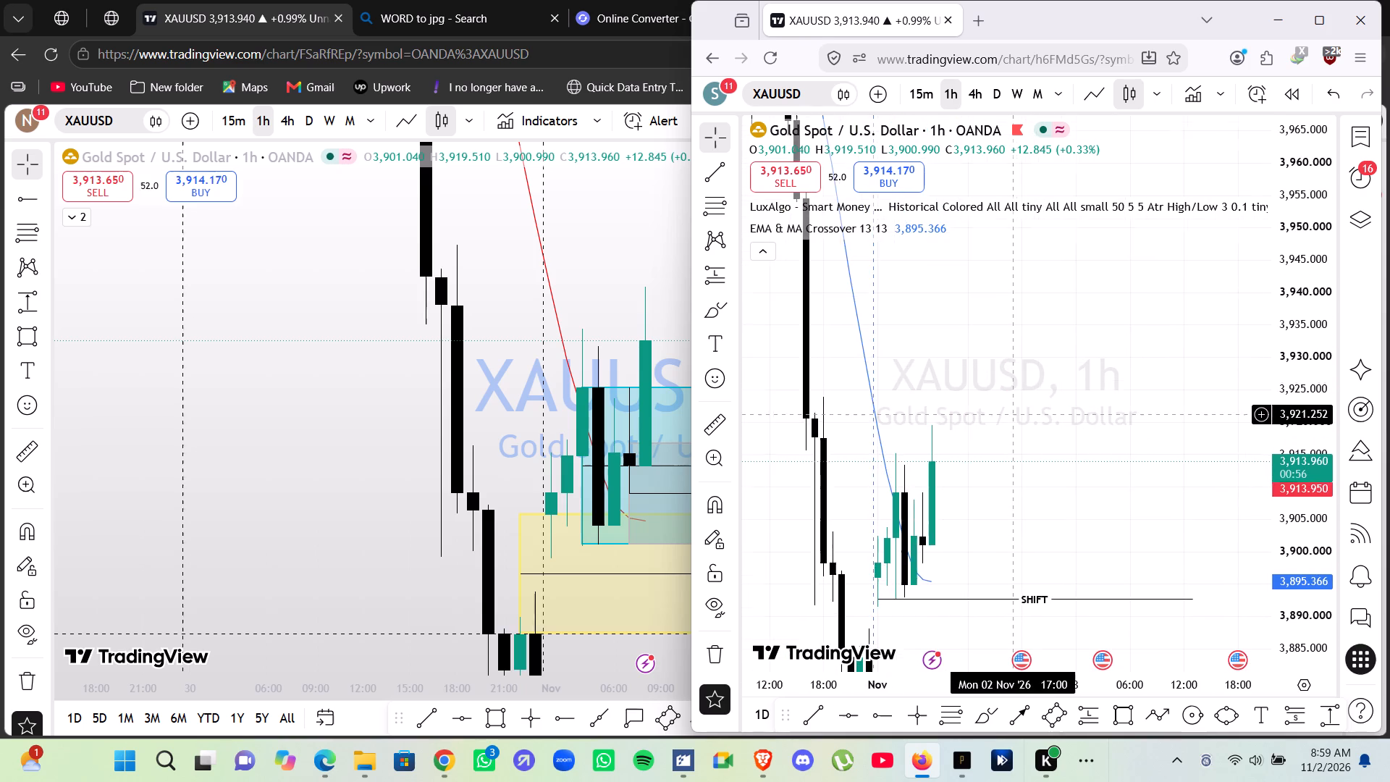
scroll(1011, 414, "down", 2)
left_click(1138, 427)
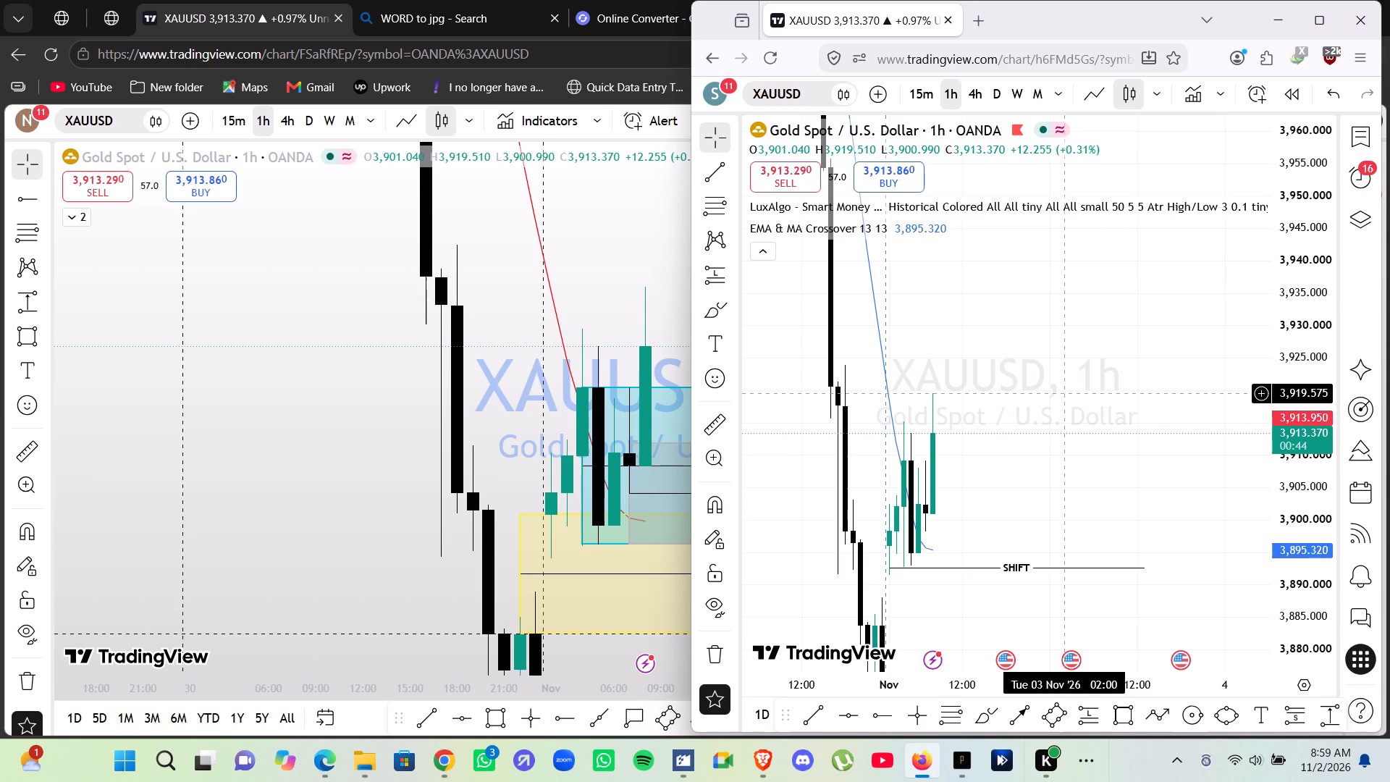
left_click(1066, 392)
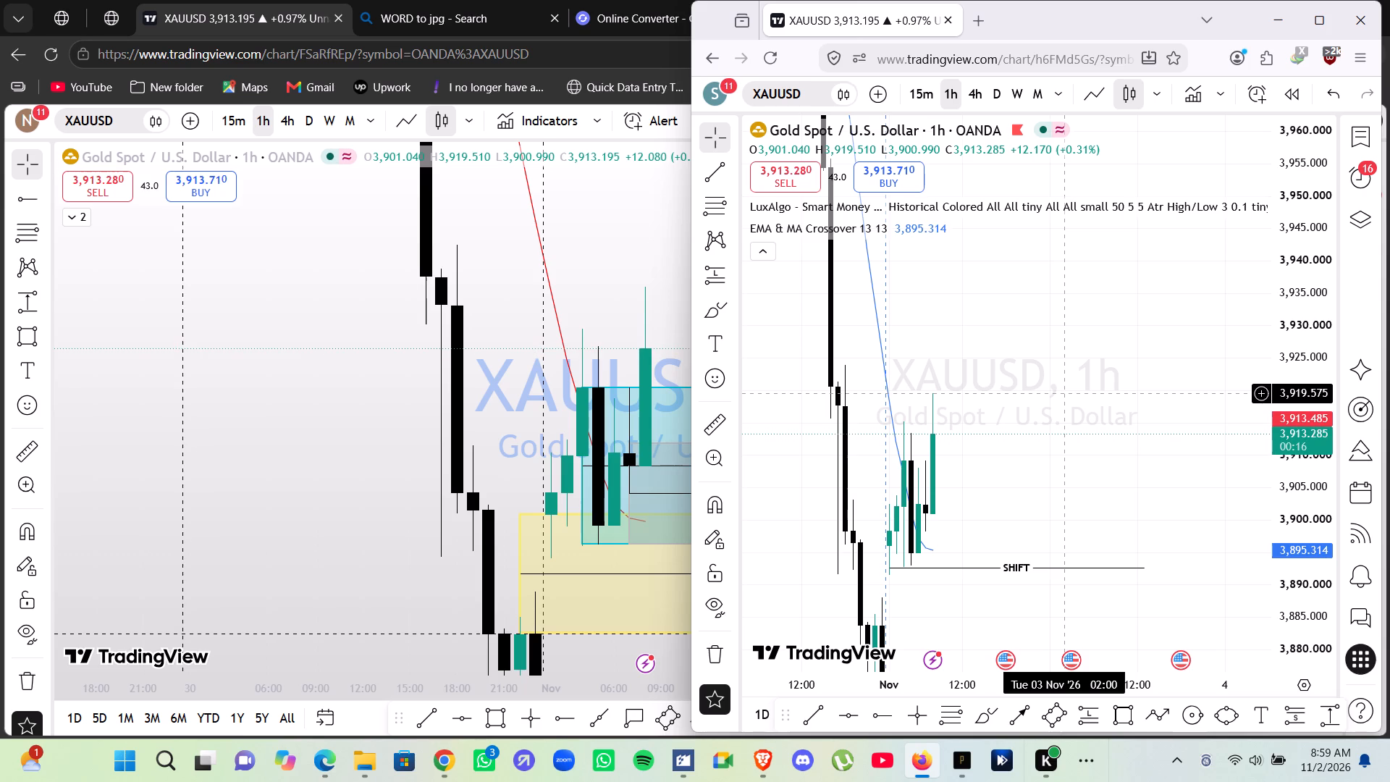
Switch back to the Edge gold chart to review the 1-hour demand zone and entry zone.
left_click(611, 282)
left_click(957, 280)
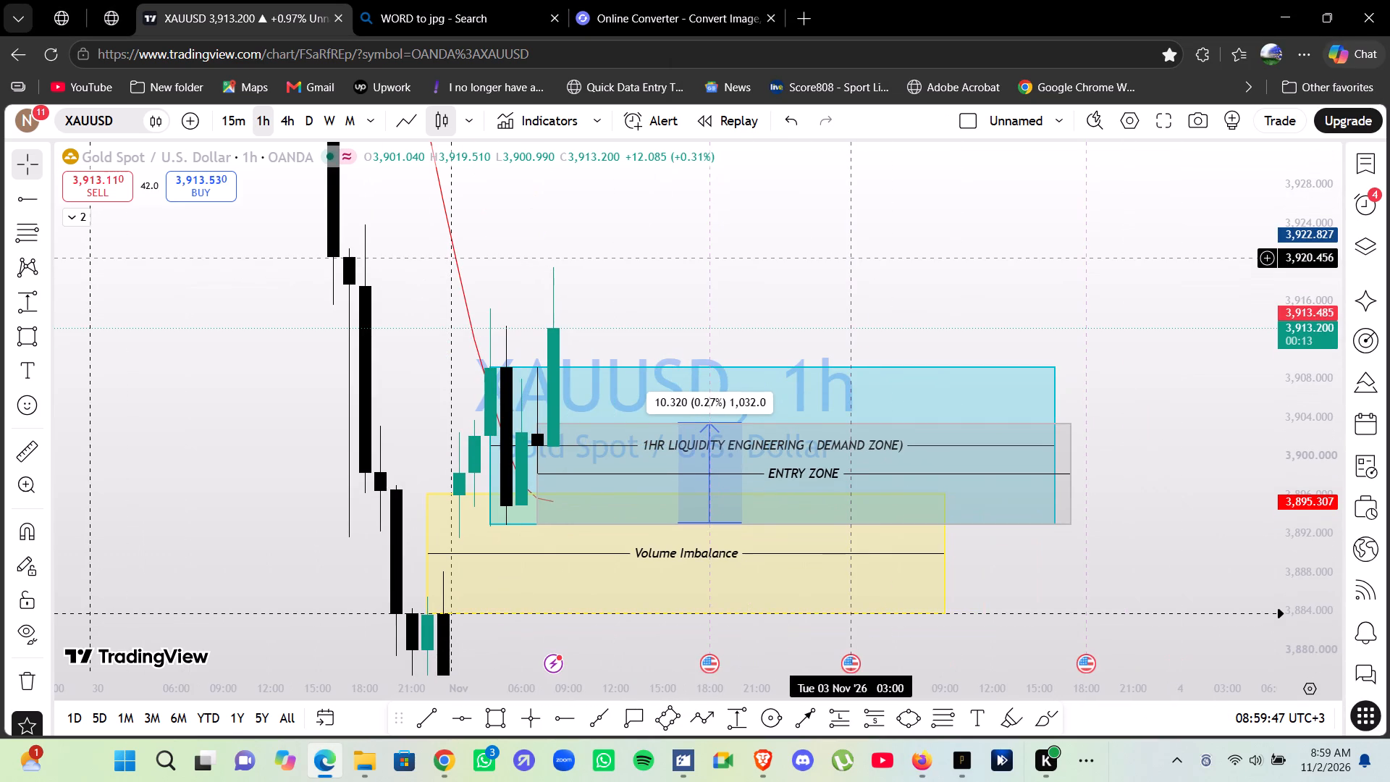
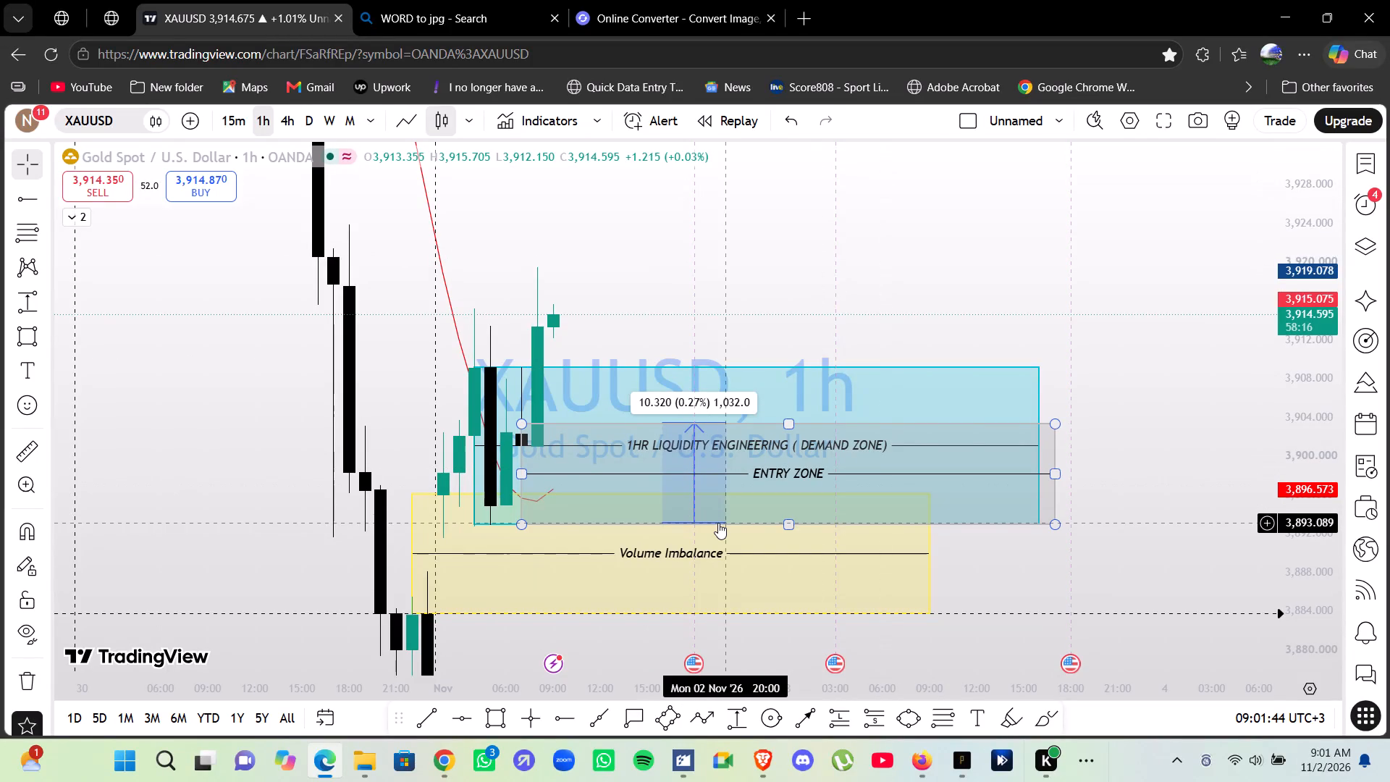
Extend the ENTRY ZONE rectangle's upper-left corner back to the 2 November 06:00 candle, at about 3,903.3.
left_click(1056, 524)
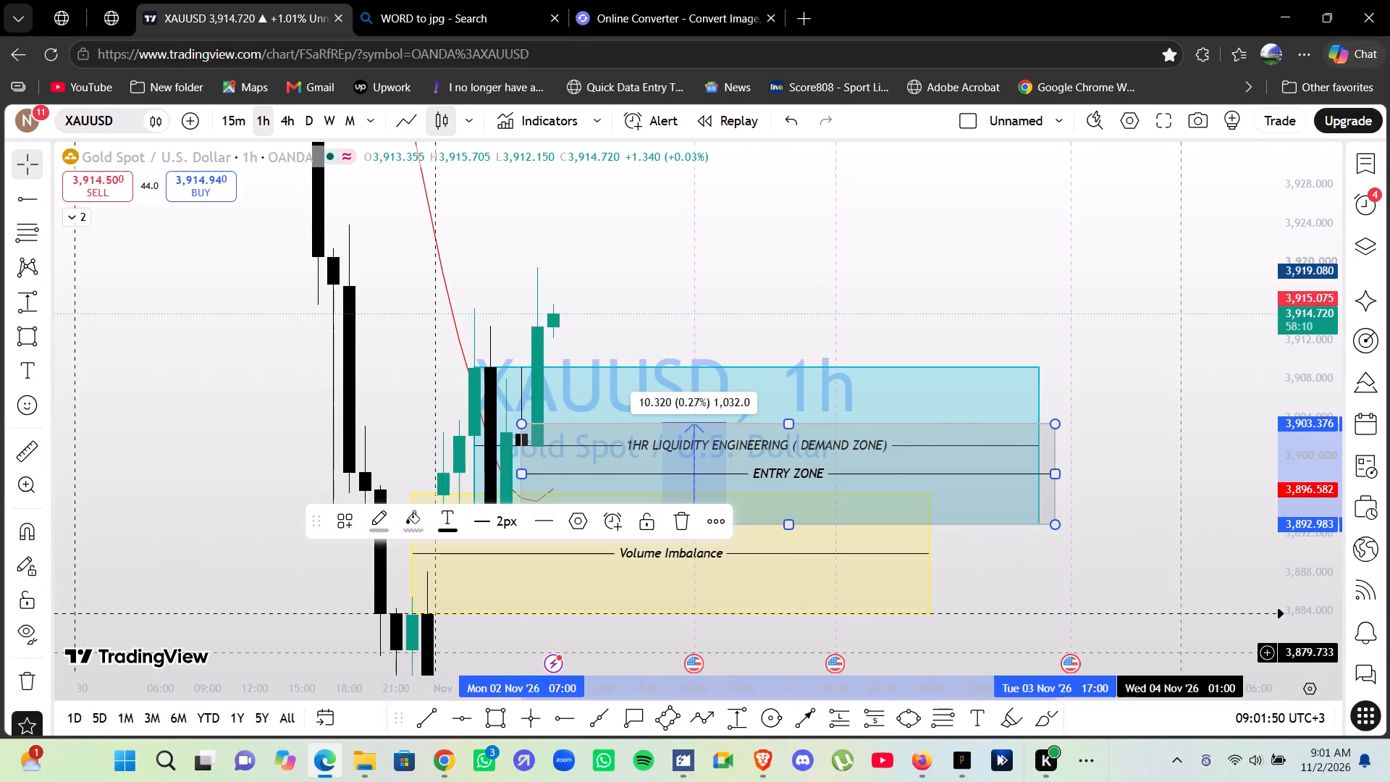
left_click(830, 261)
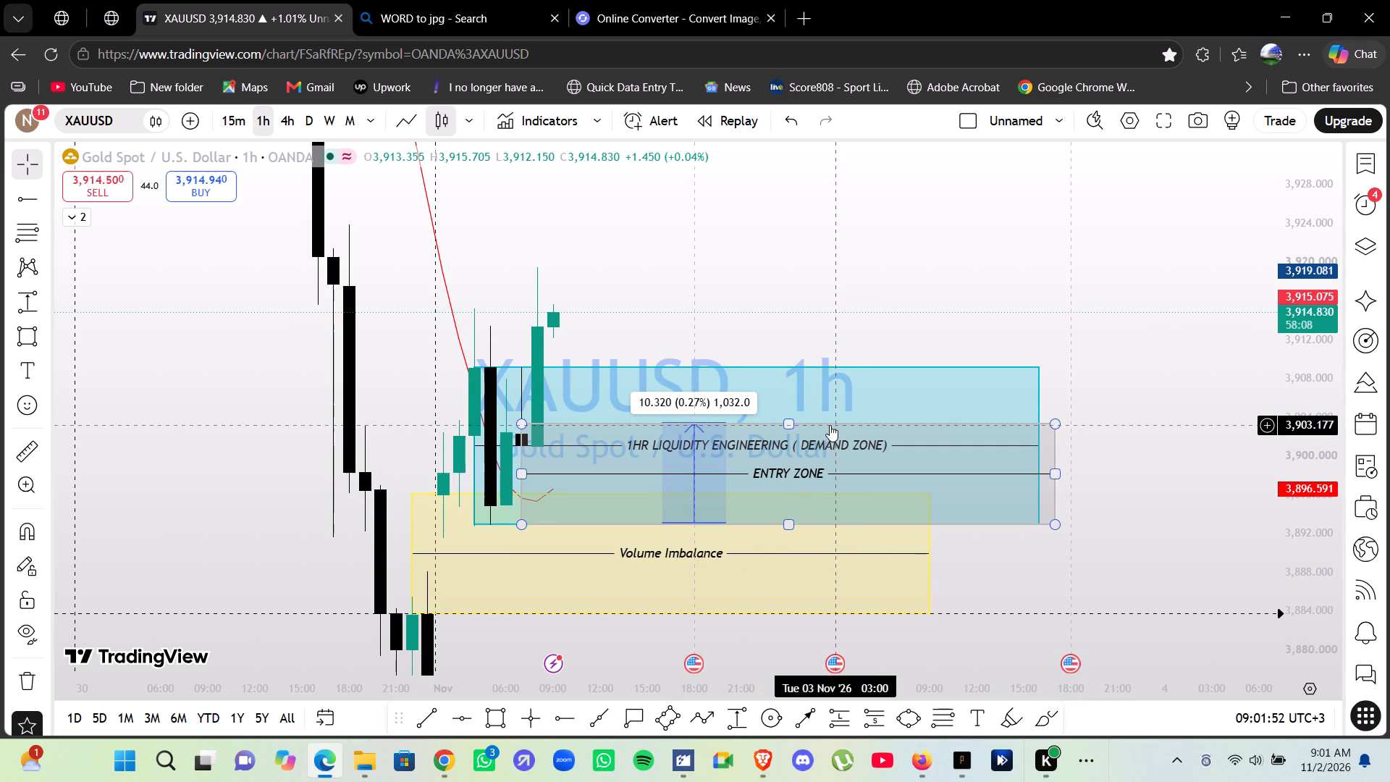
left_click(830, 425)
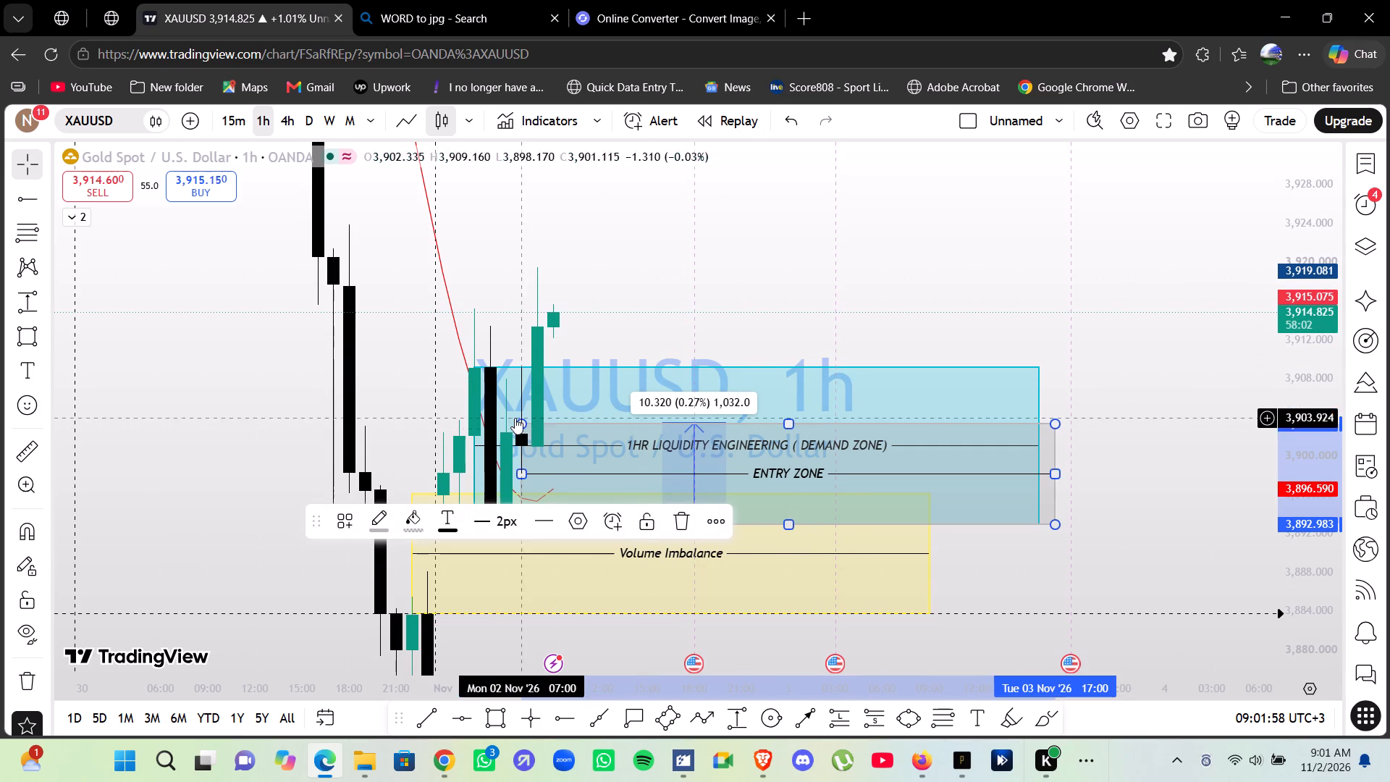
left_click_drag(522, 426, 512, 425)
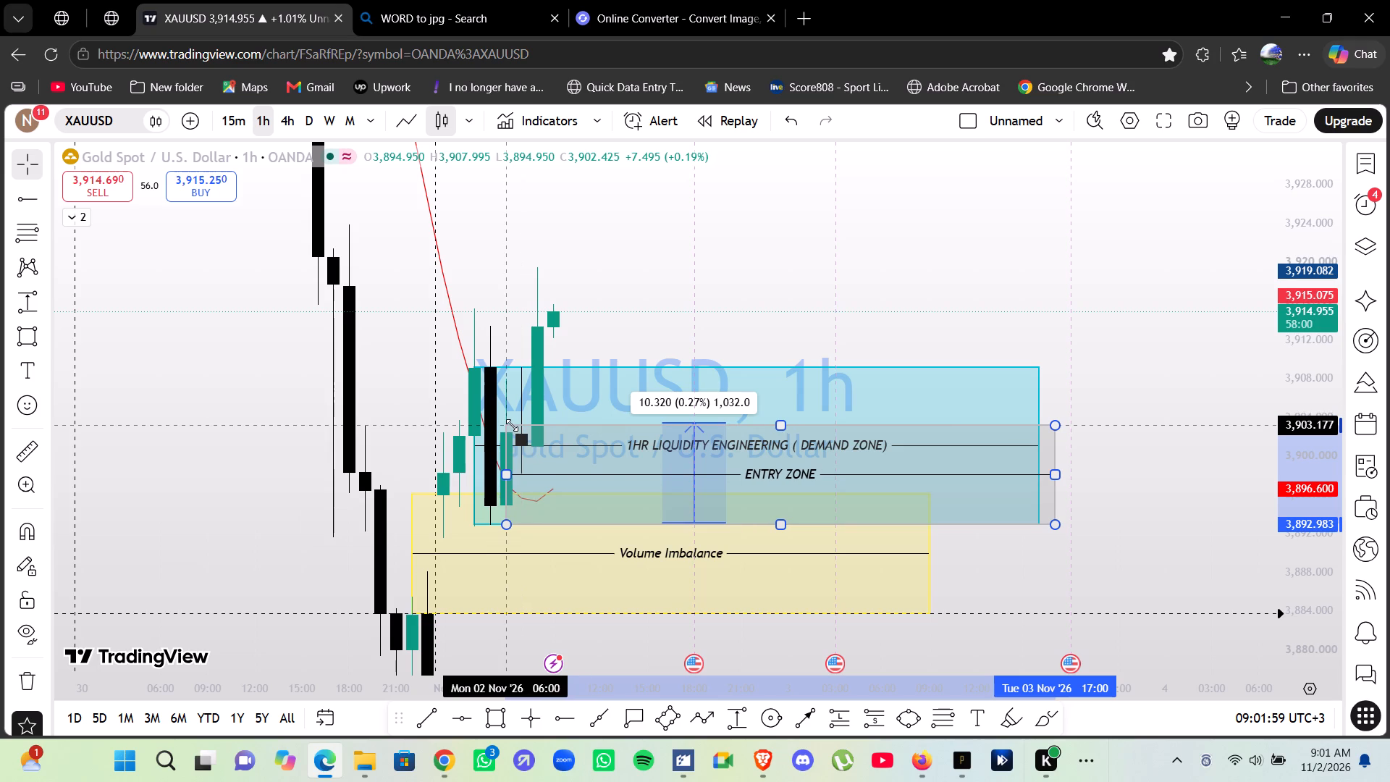
left_click_drag(512, 425, 512, 424)
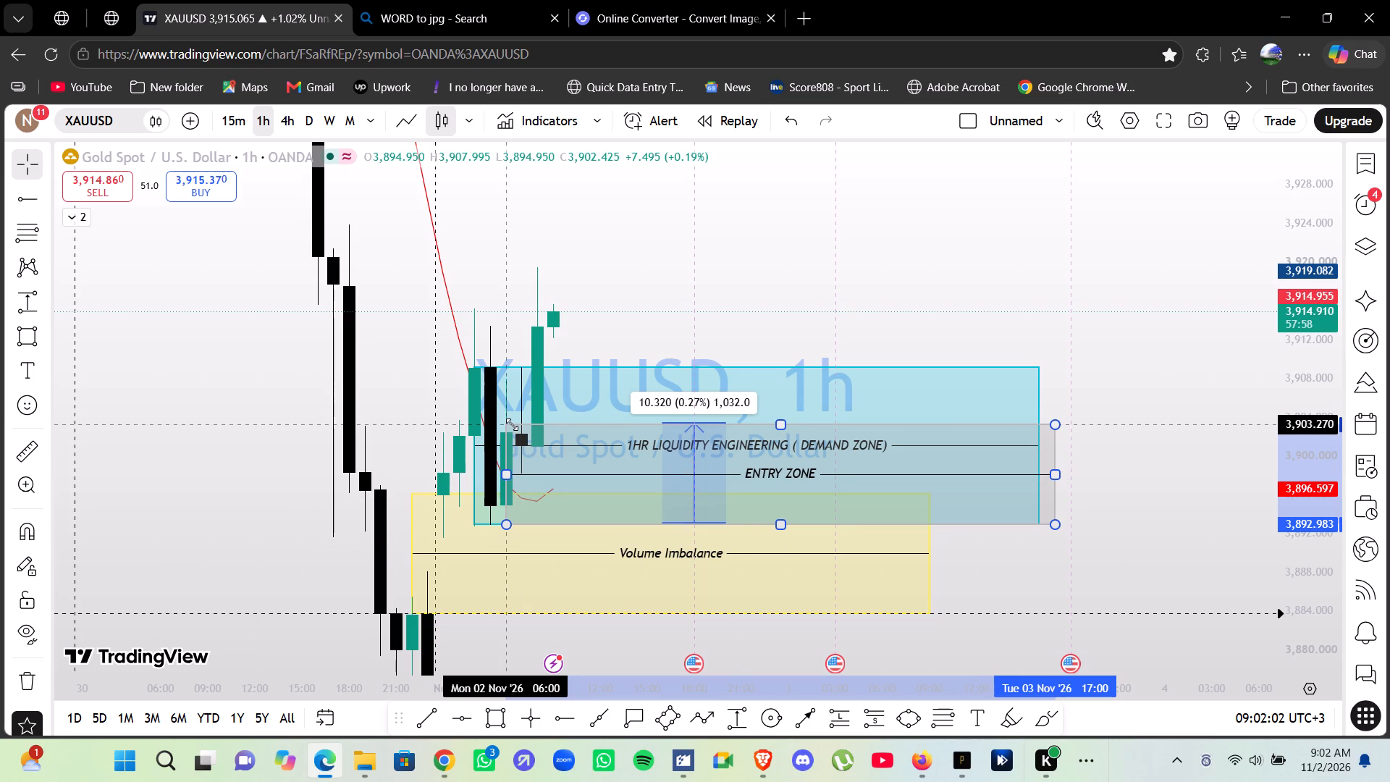
left_click_drag(512, 424, 513, 424)
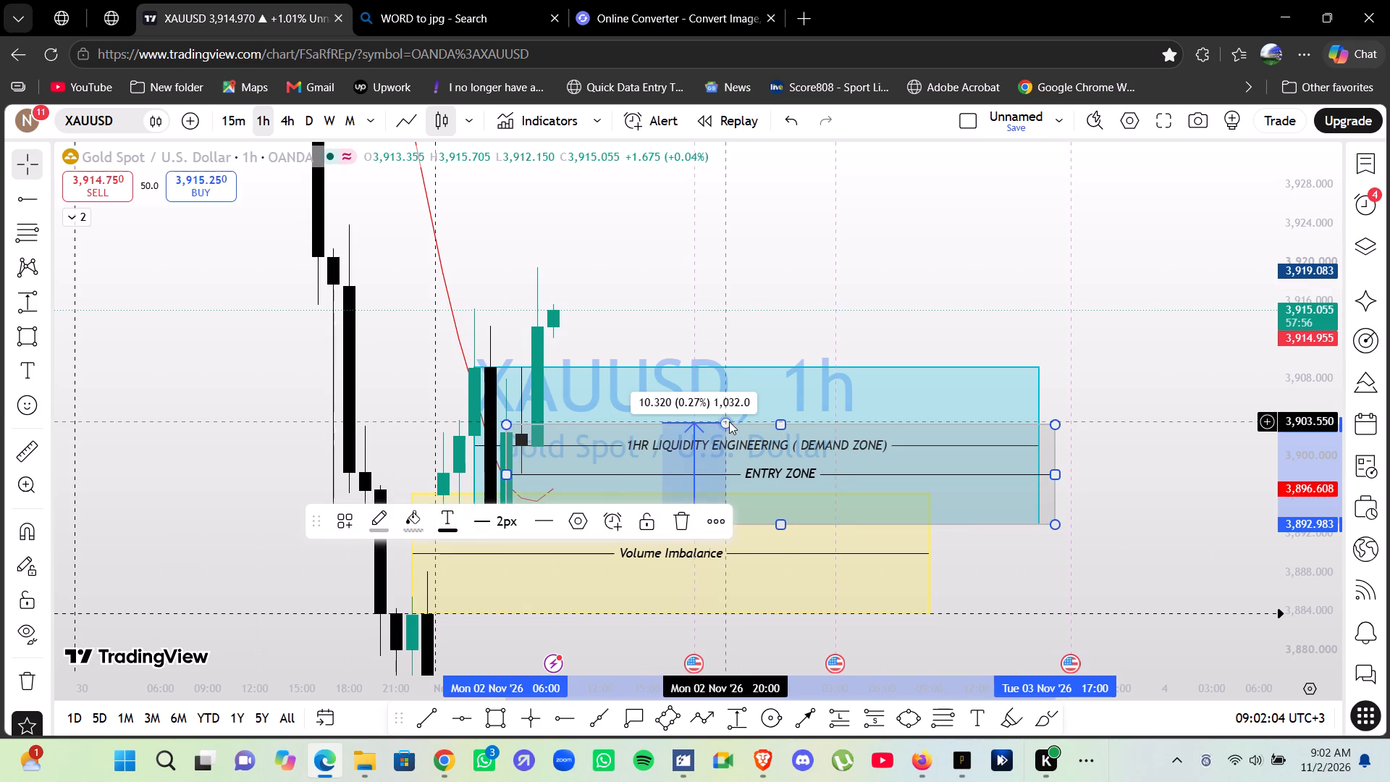
Delete the price range measurement drawn across the entry zone.
left_click(729, 421)
left_click(623, 517)
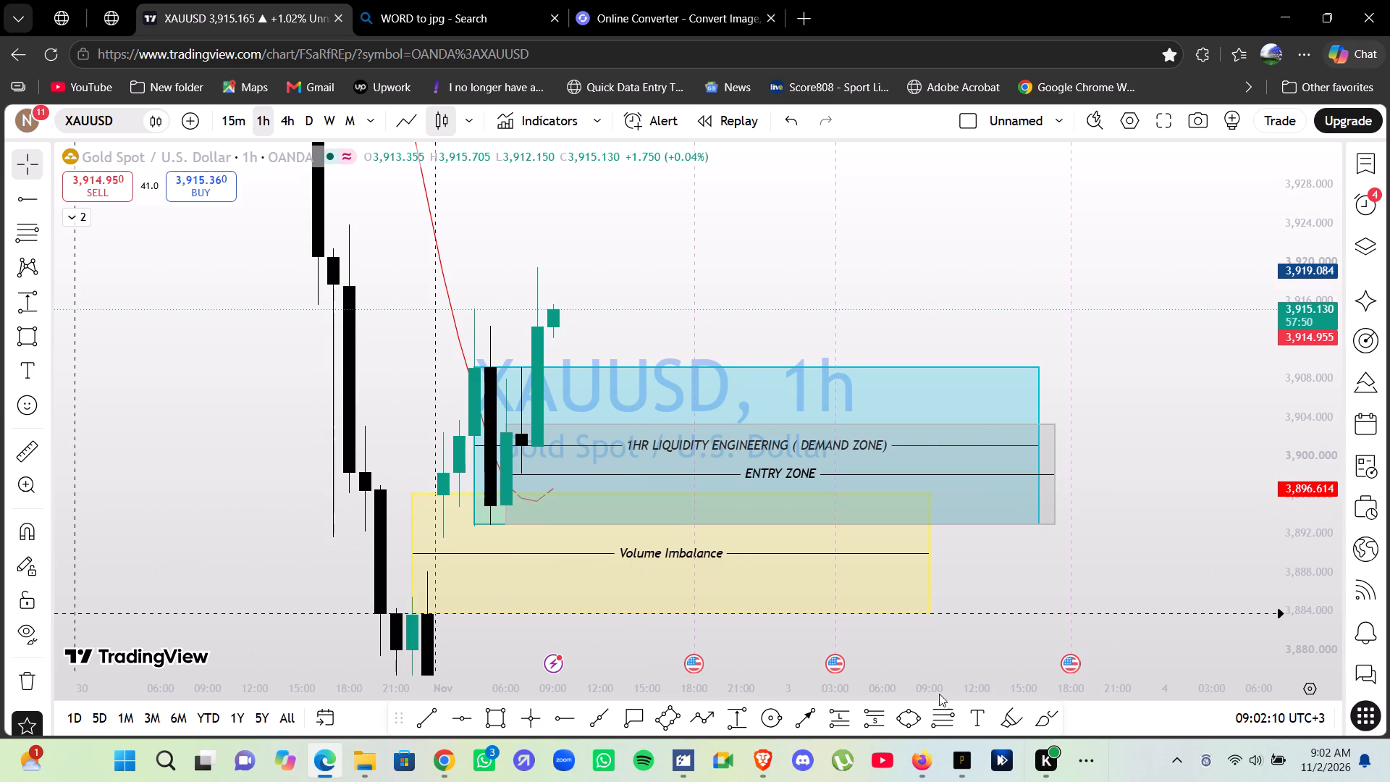
Place a long position on the 09:00 candle with entry at about 3,903.36 and stop at about 3,893.0, the entry zone's lower edge.
left_click(840, 721)
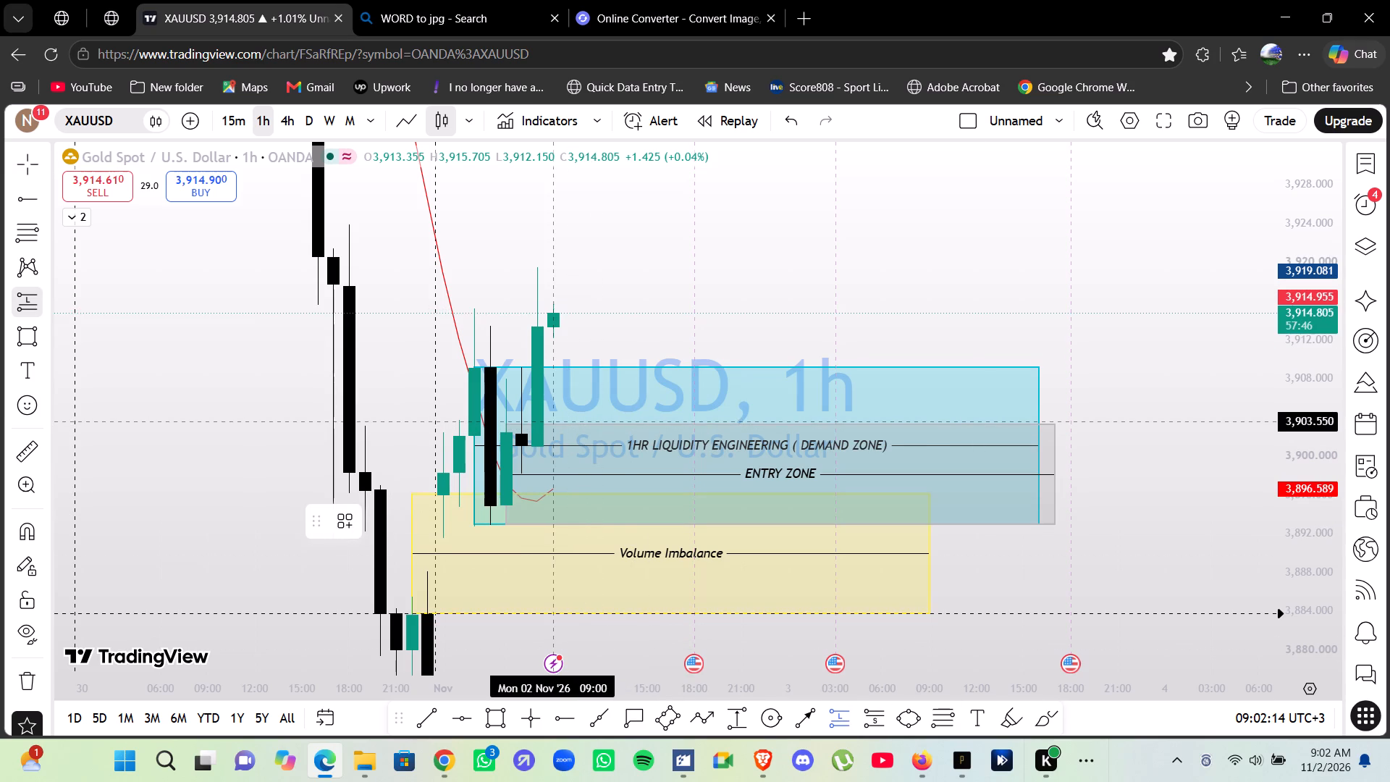
left_click(555, 423)
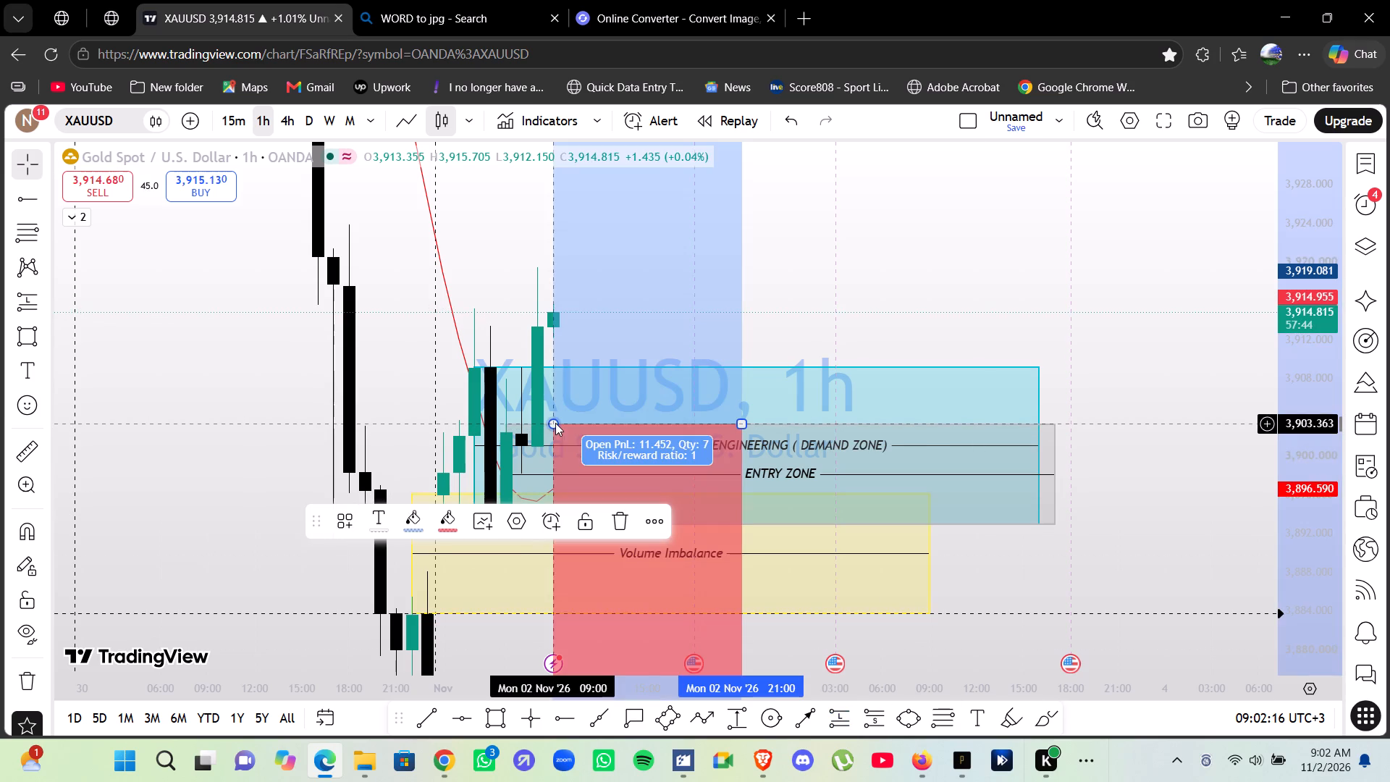
left_click_drag(1106, 569, 1129, 394)
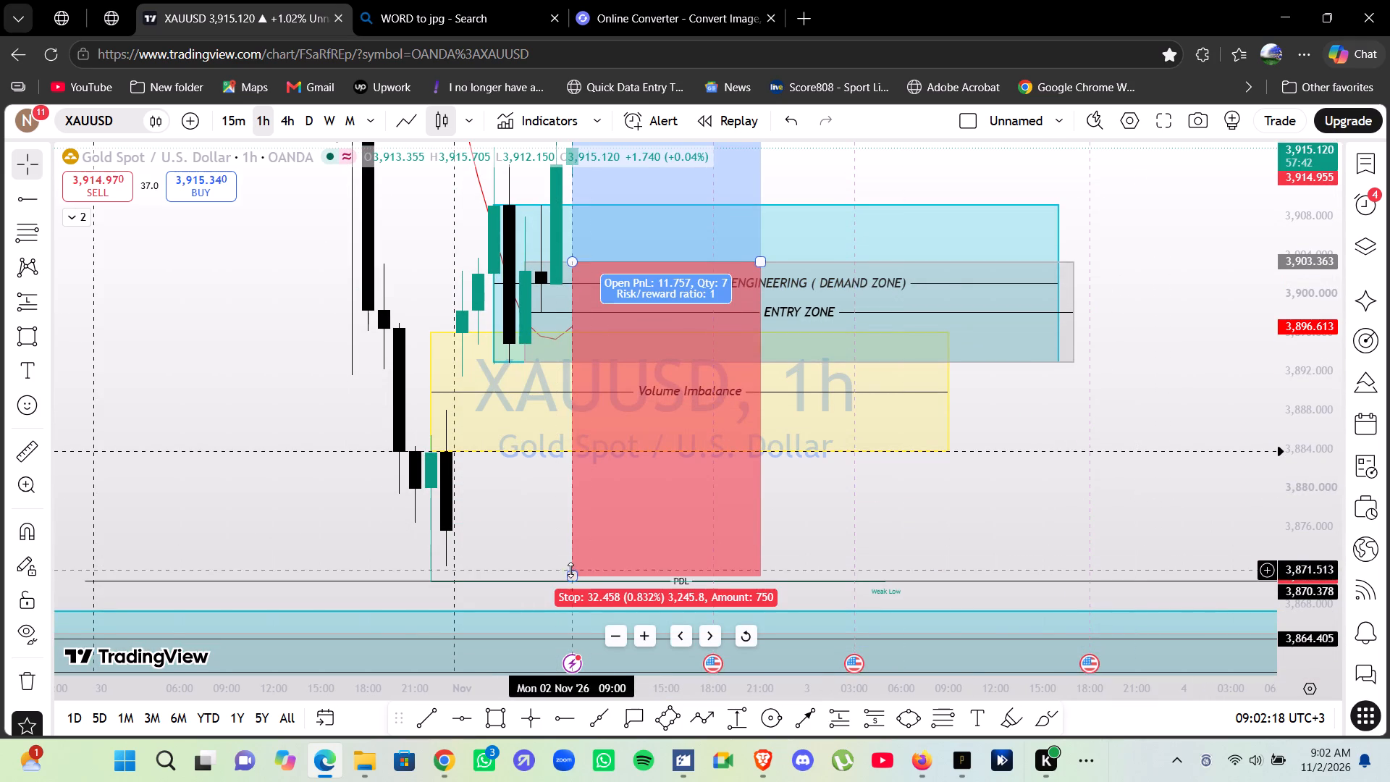
left_click_drag(570, 570, 583, 363)
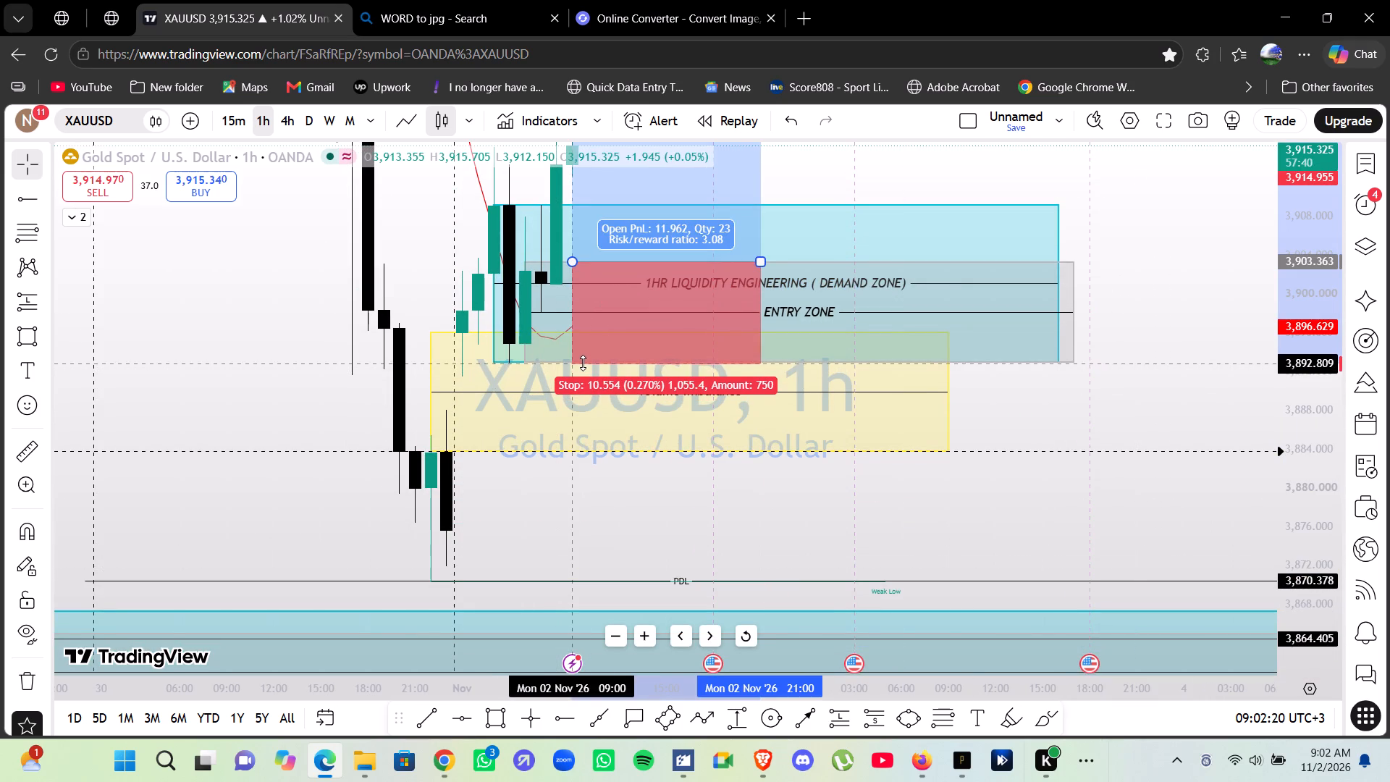
left_click_drag(583, 363, 581, 361)
Lower the long position's target to about 3,923.7, for a risk/reward ratio of about 1.96.
left_click_drag(418, 224, 427, 584)
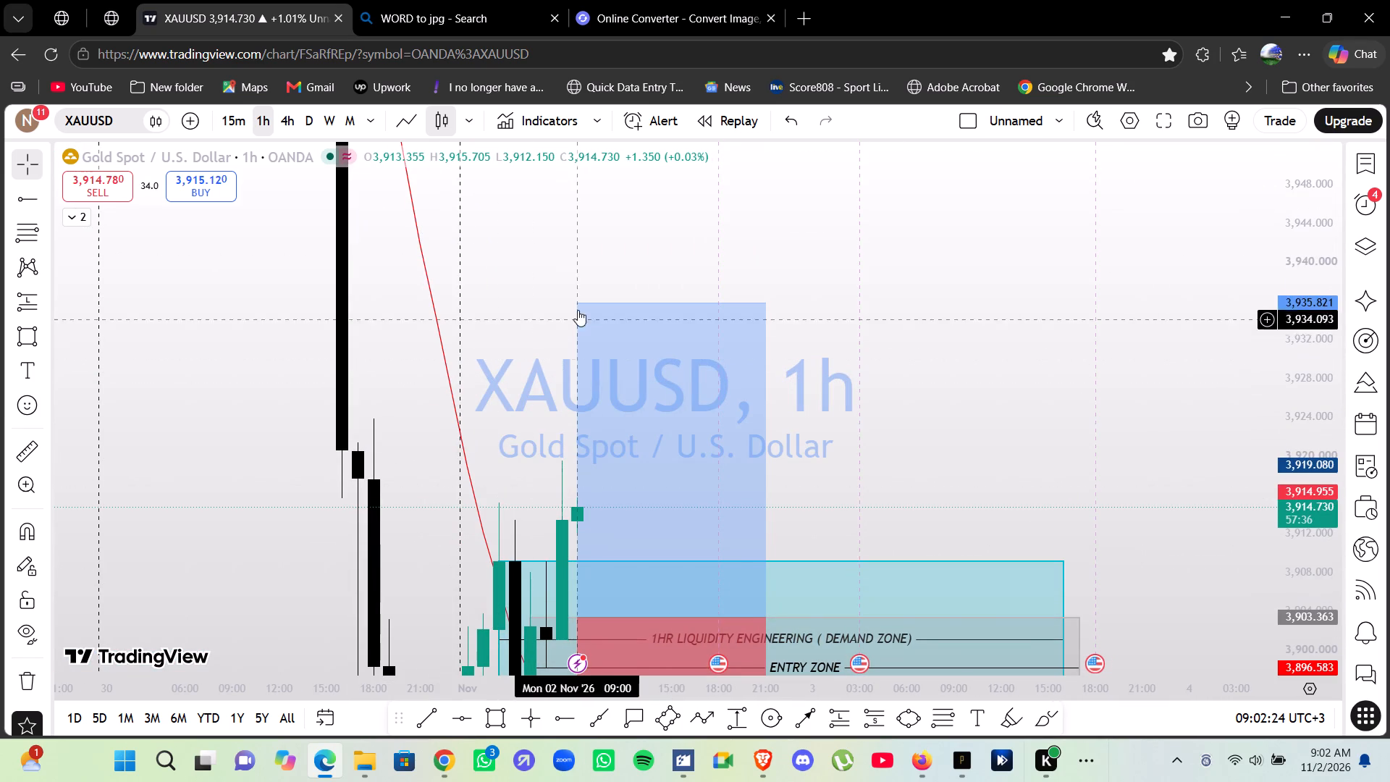
left_click_drag(581, 303, 578, 349)
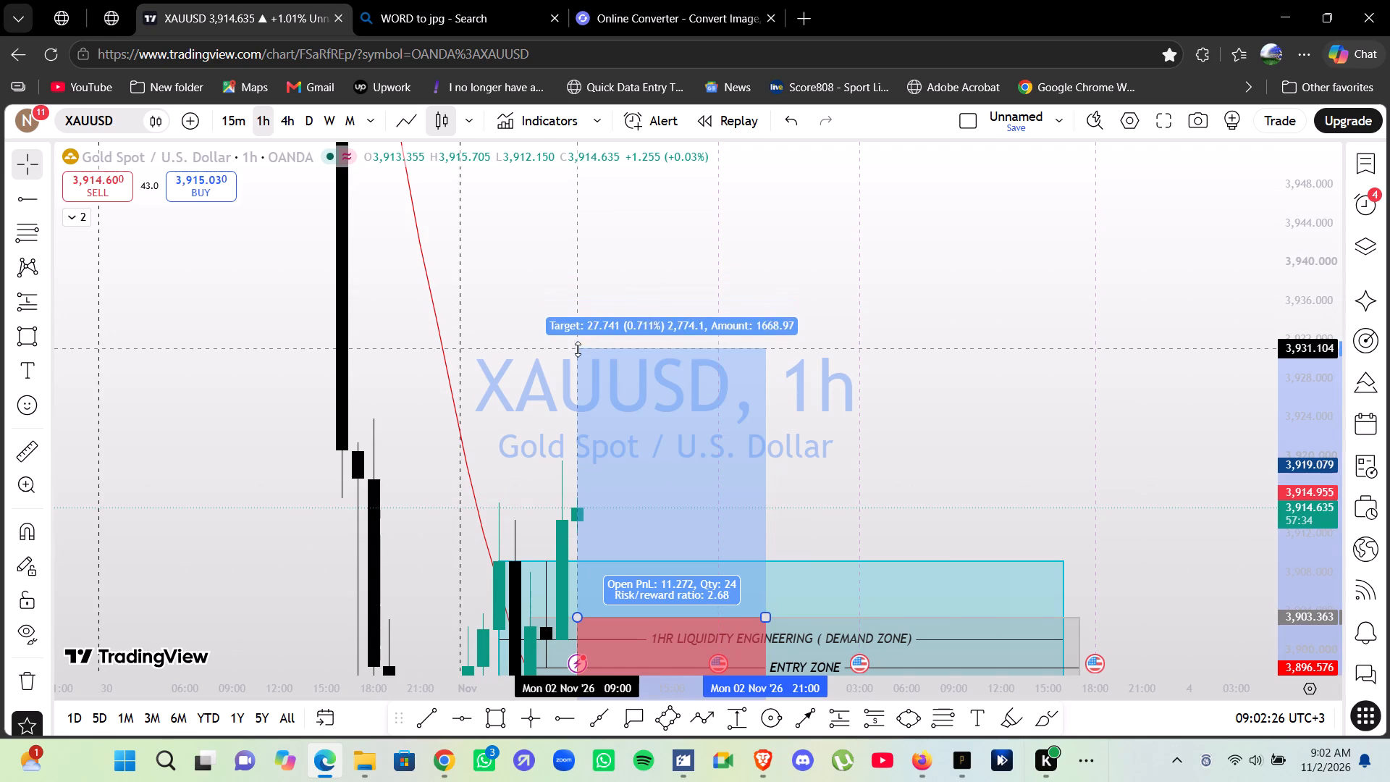
left_click_drag(578, 349, 576, 379)
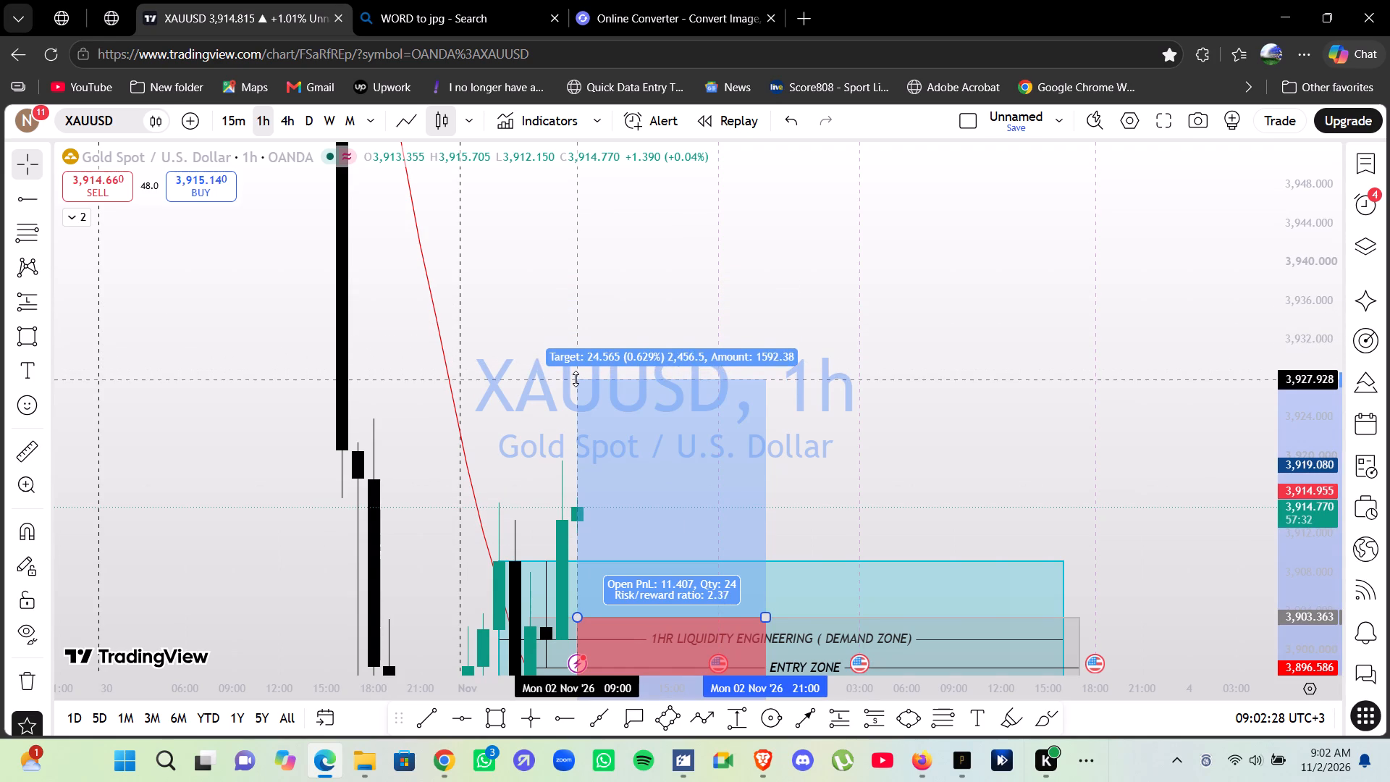
left_click_drag(576, 379, 576, 394)
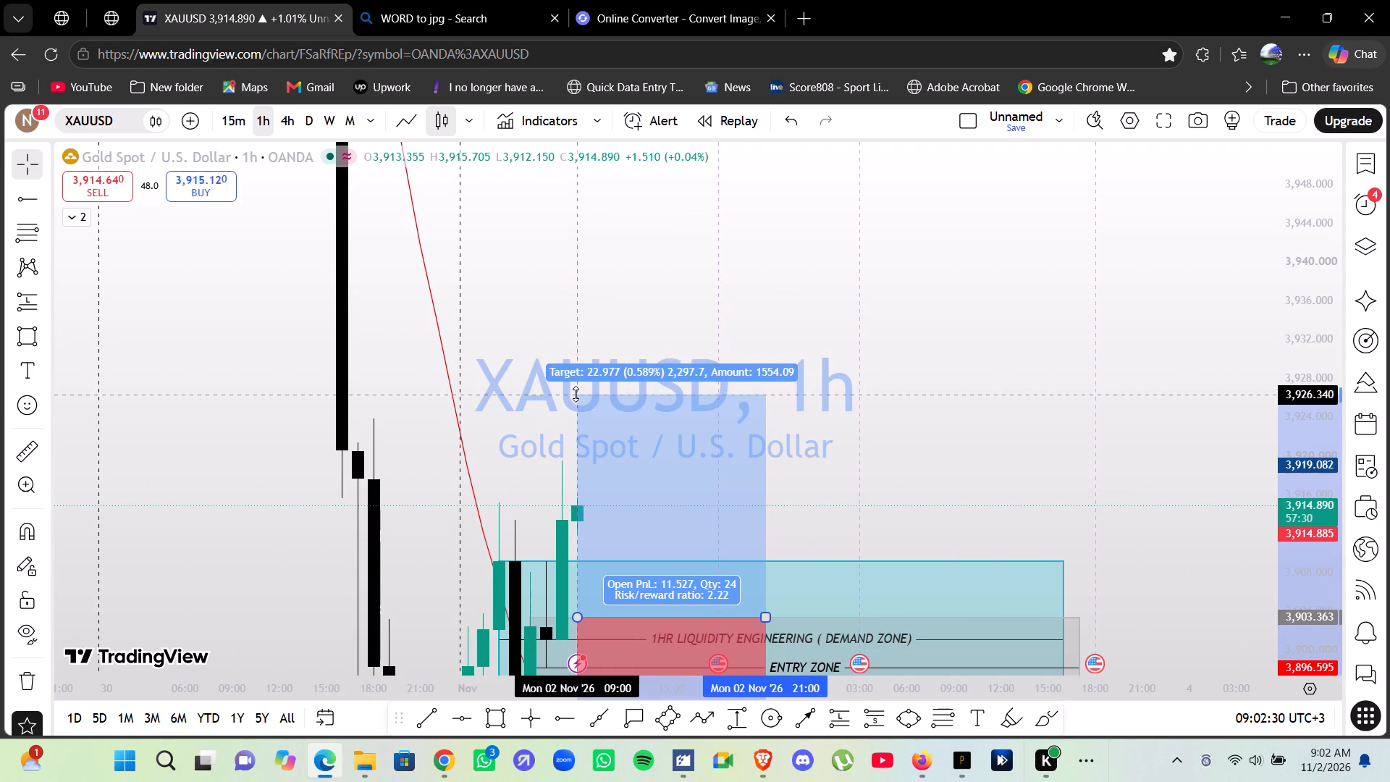
left_click_drag(576, 394, 576, 412)
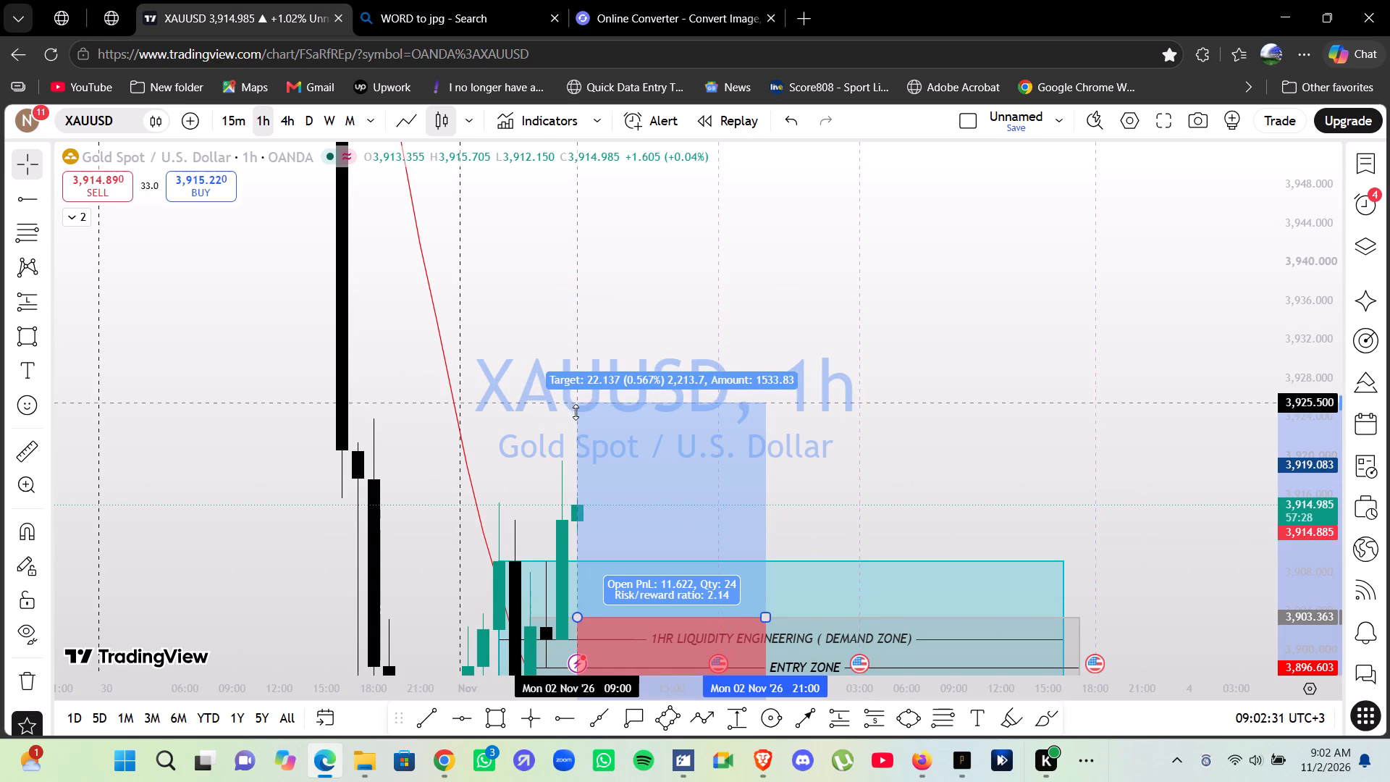
left_click_drag(576, 412, 576, 416)
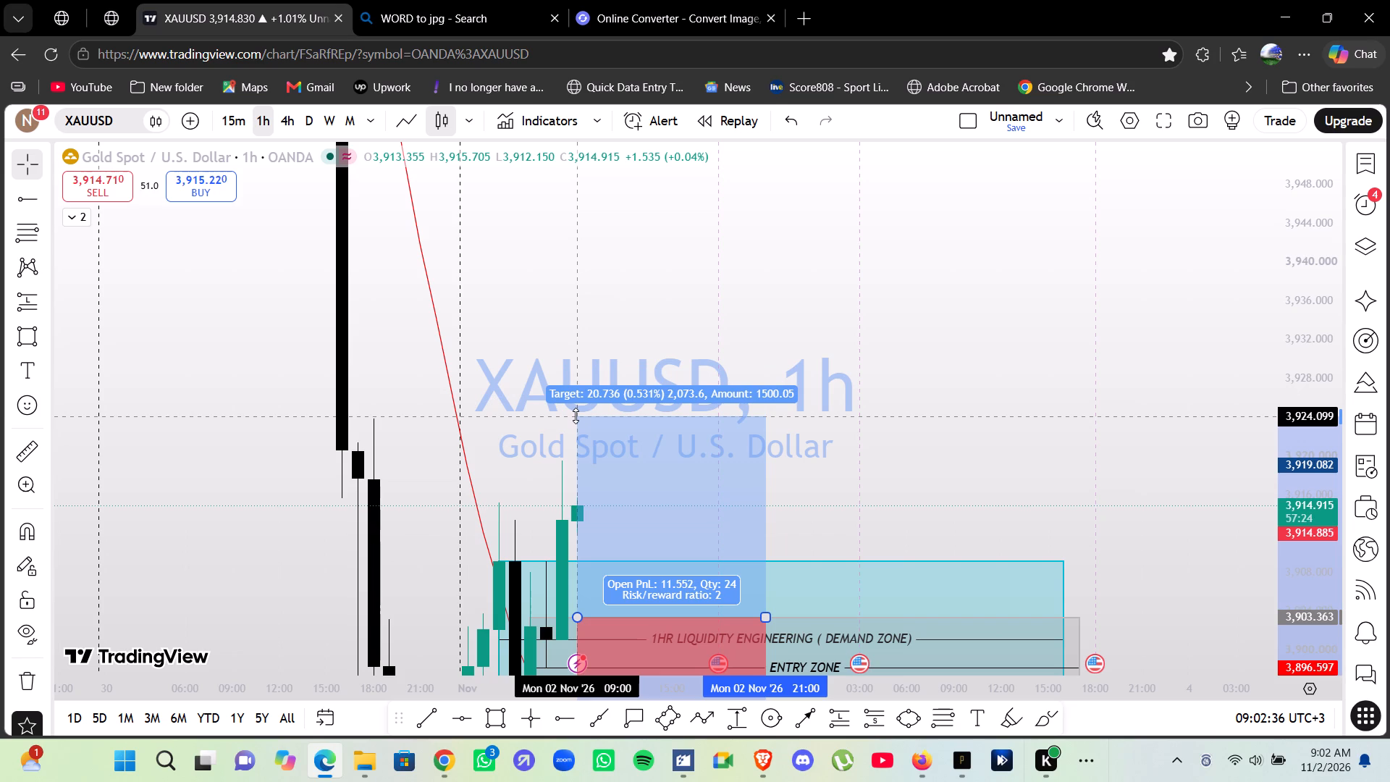
left_click_drag(576, 416, 576, 416)
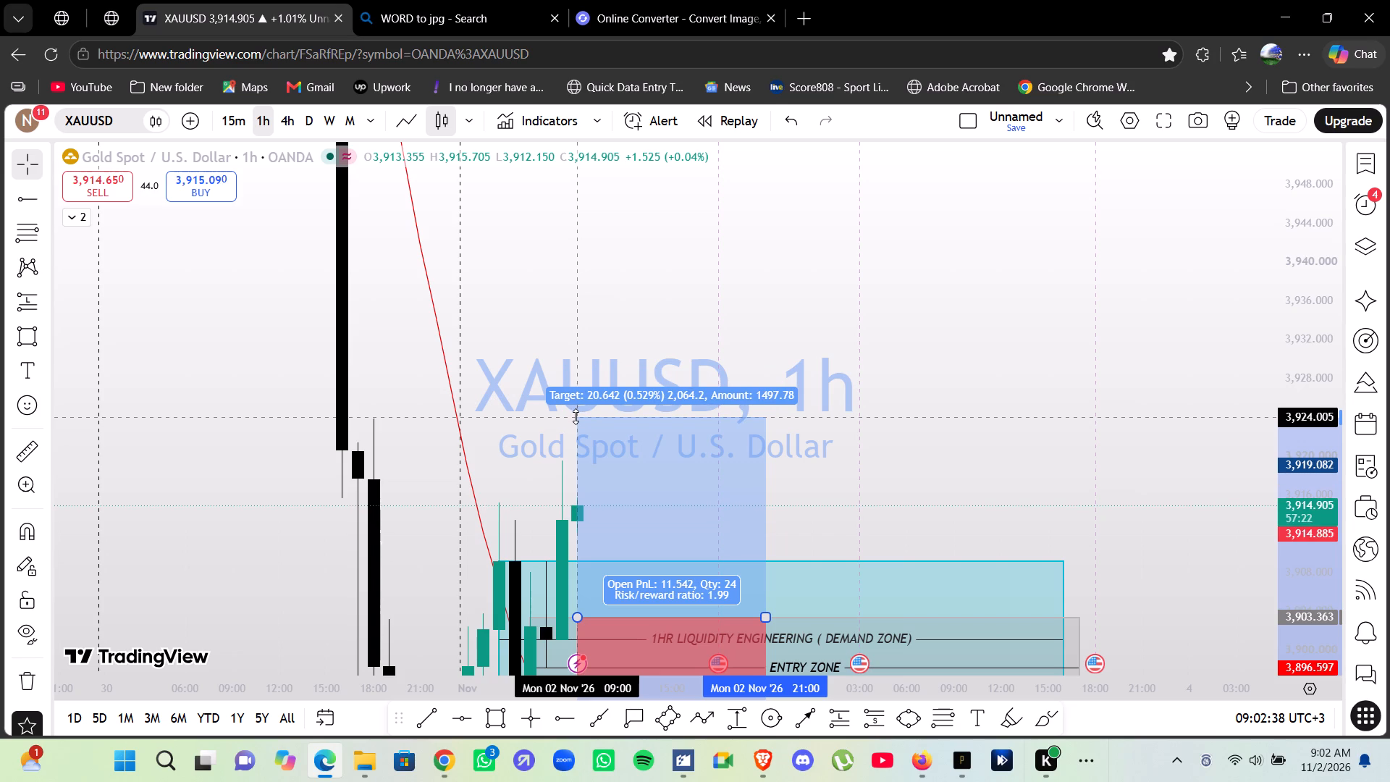
left_click_drag(576, 416, 581, 419)
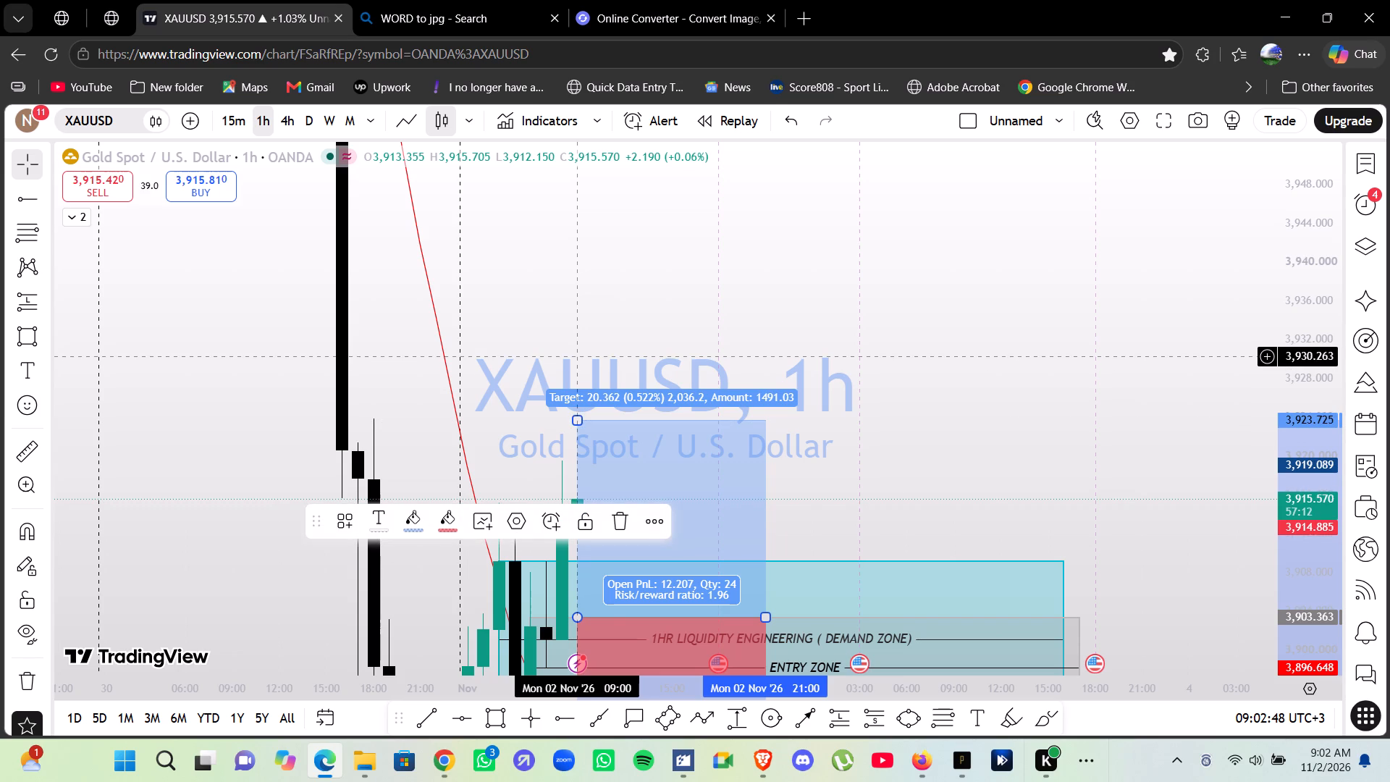
Add a XAUUSD price alert at 3,903.402, at the top of the entry zone.
left_click_drag(1014, 456, 1032, 221)
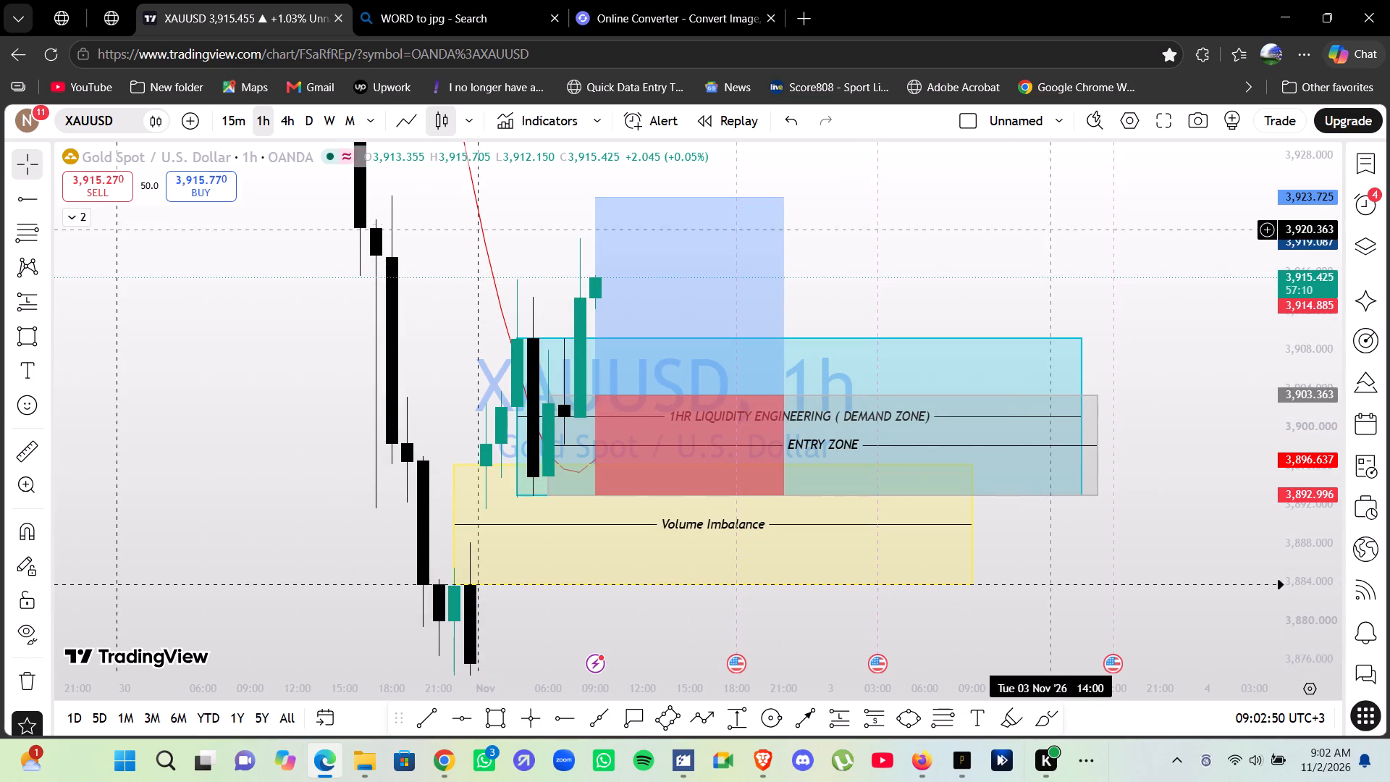
left_click_drag(1317, 463, 1306, 415)
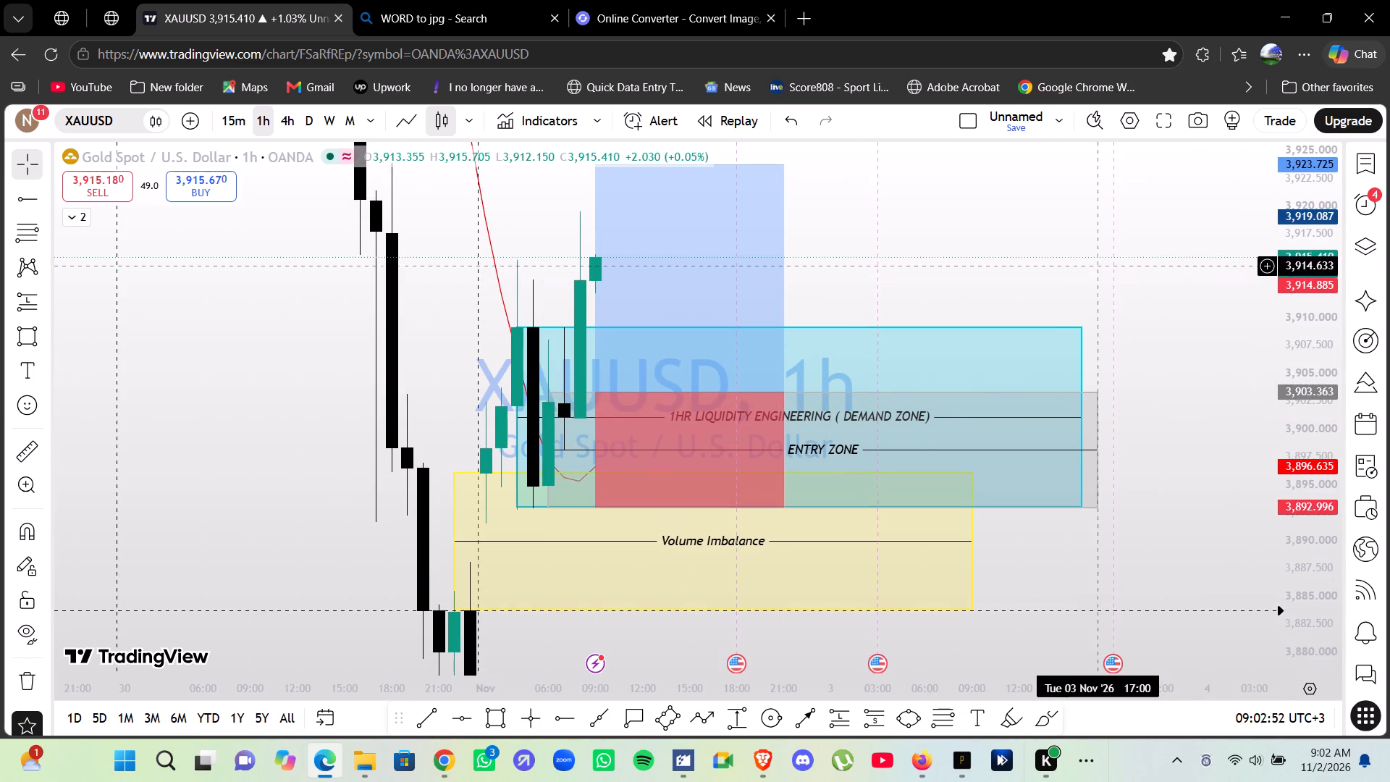
left_click_drag(1099, 264, 1153, 324)
left_click_drag(1307, 461, 1300, 434)
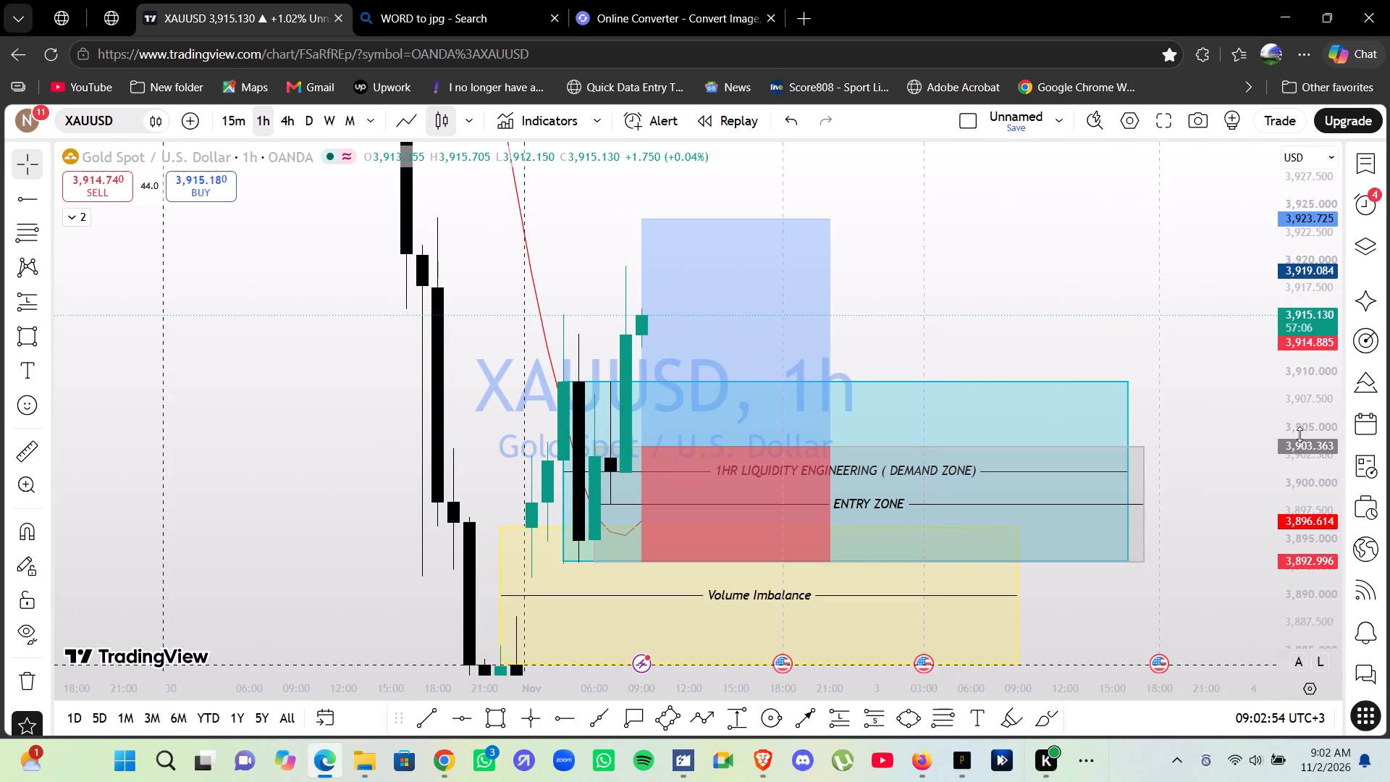
left_click_drag(1300, 434, 1297, 428)
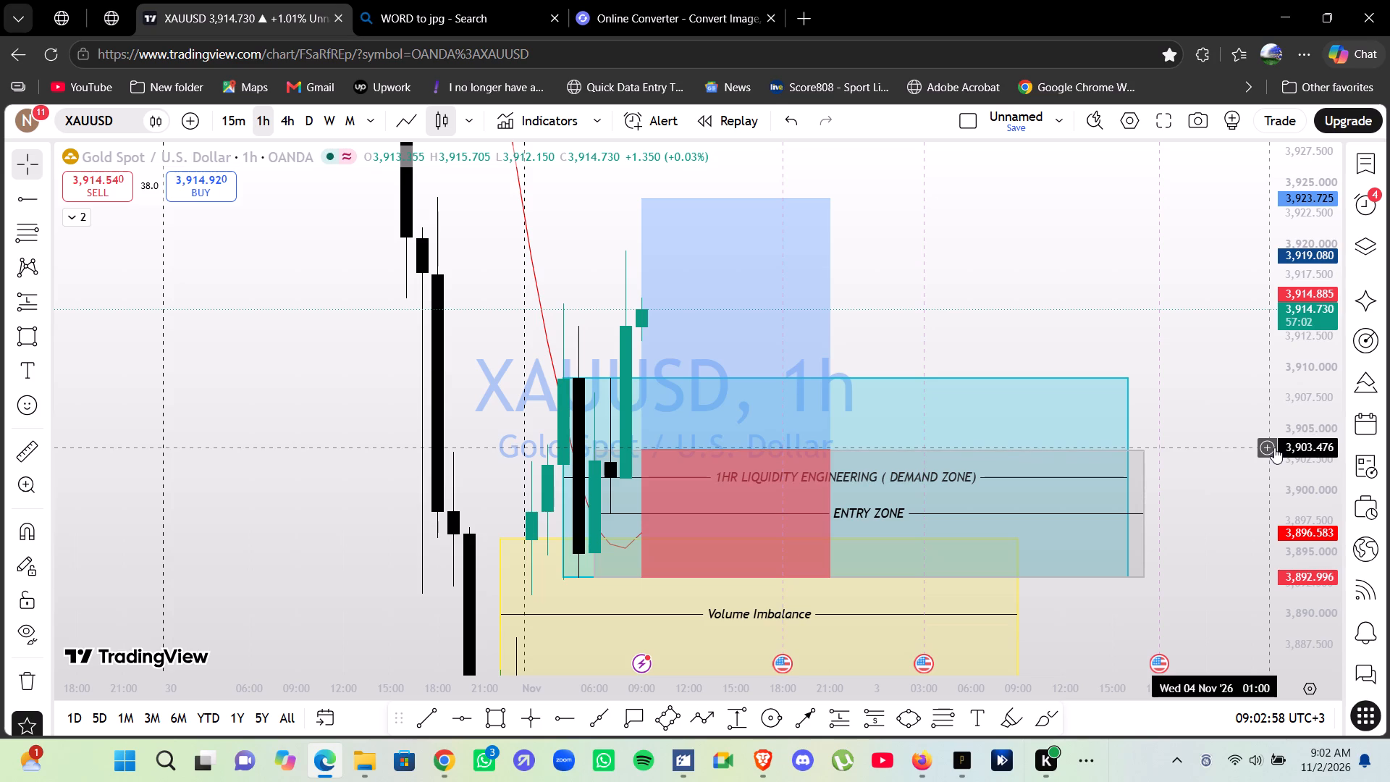
left_click(1274, 448)
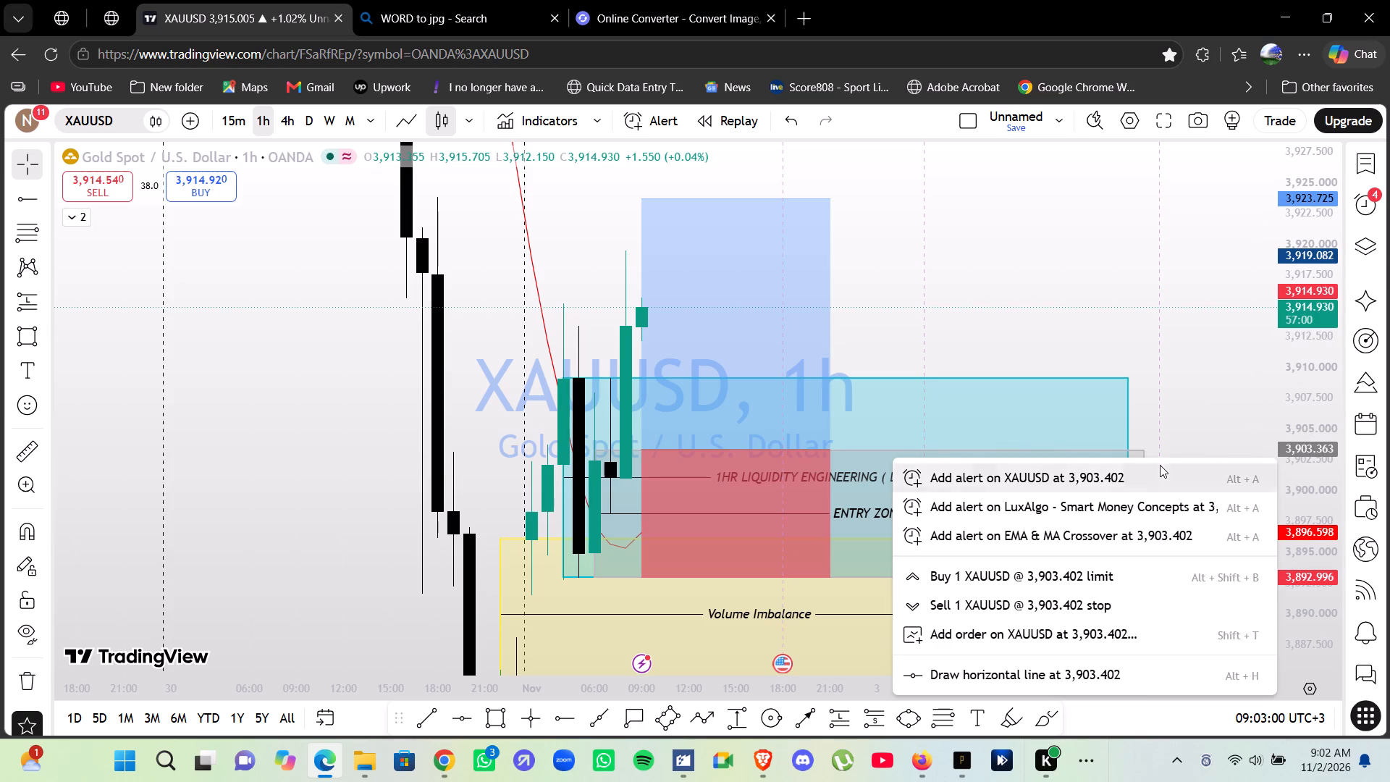
left_click(1160, 465)
Widen the long position so that it ends at 2 November 23:00.
left_click_drag(978, 235, 1154, 295)
left_click_drag(1187, 273, 1063, 245)
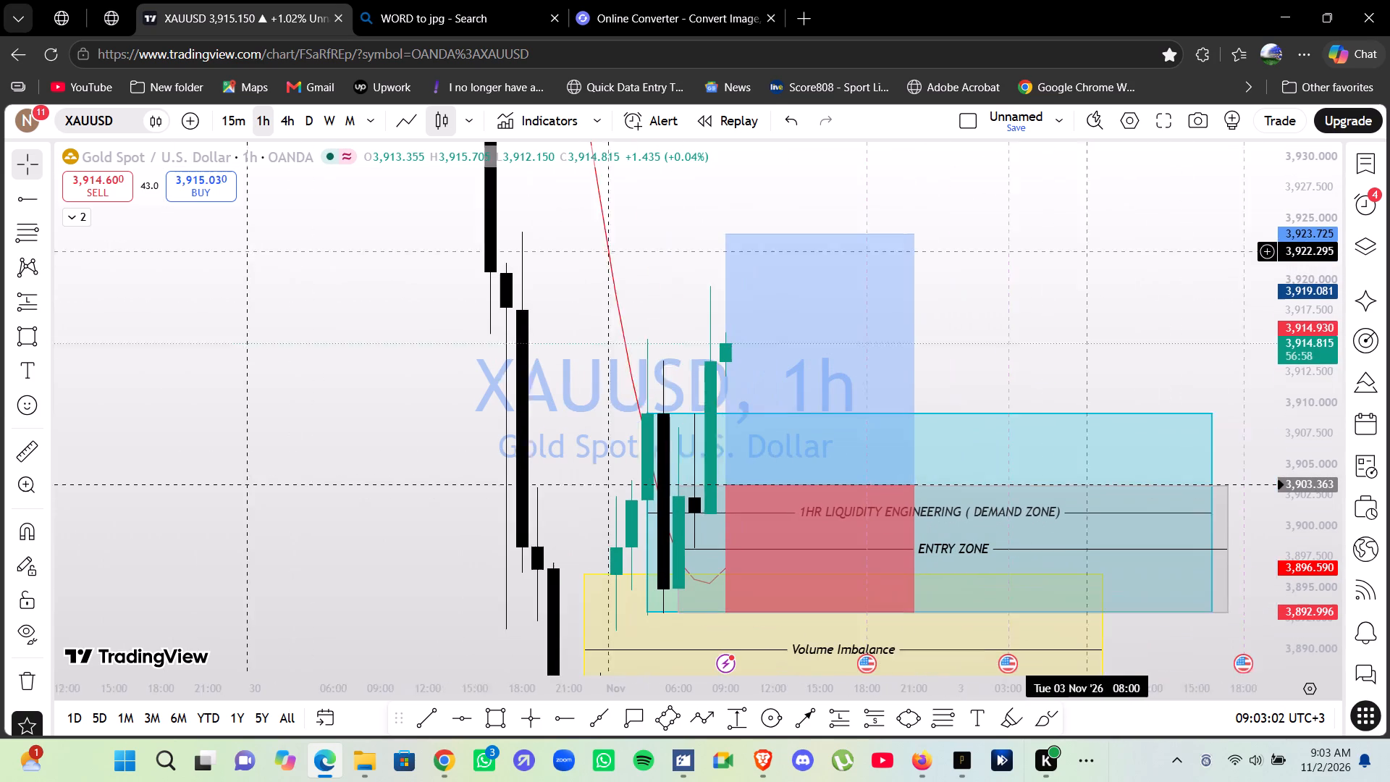
left_click_drag(1063, 245, 1062, 245)
left_click_drag(897, 478, 927, 475)
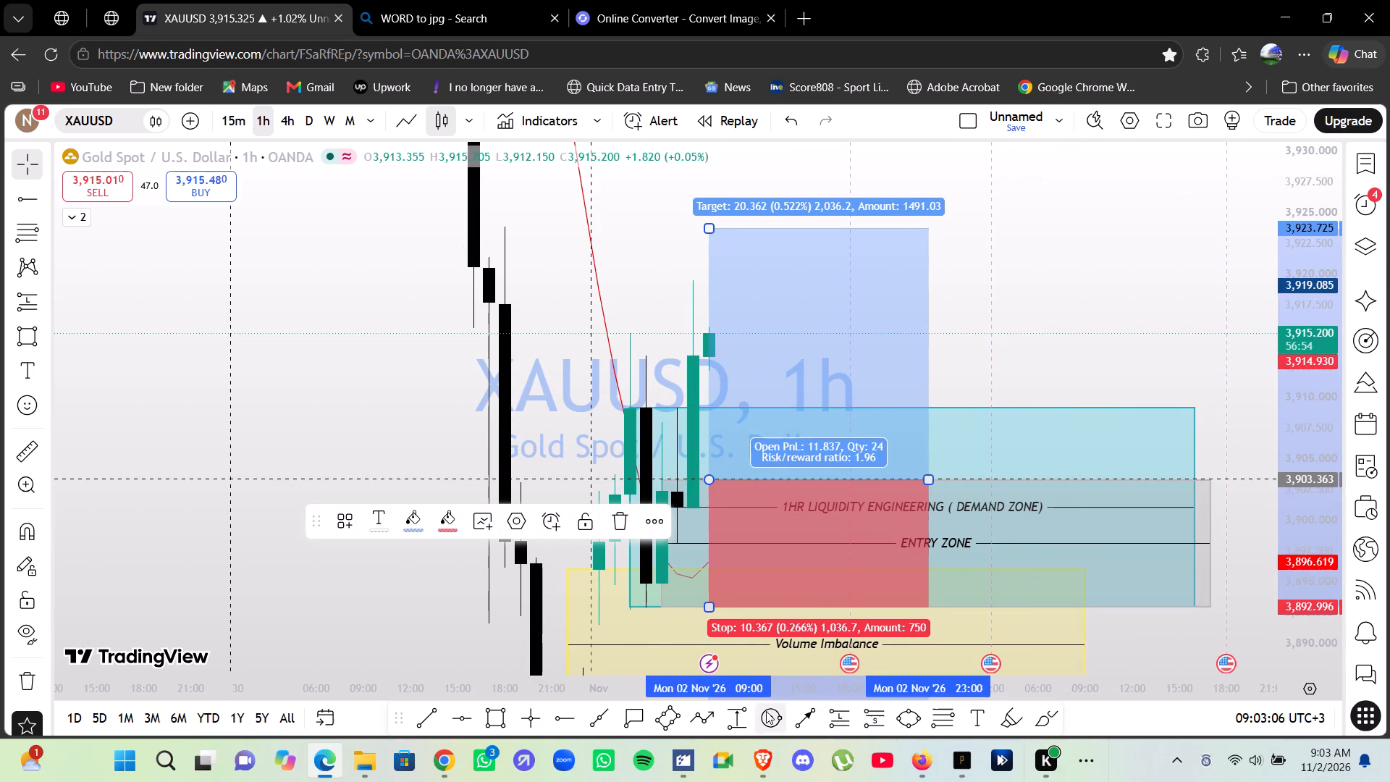
Draw a price range of about 15.07 from the long position's entry up to about 3,918.4.
left_click(730, 718)
left_click(775, 479)
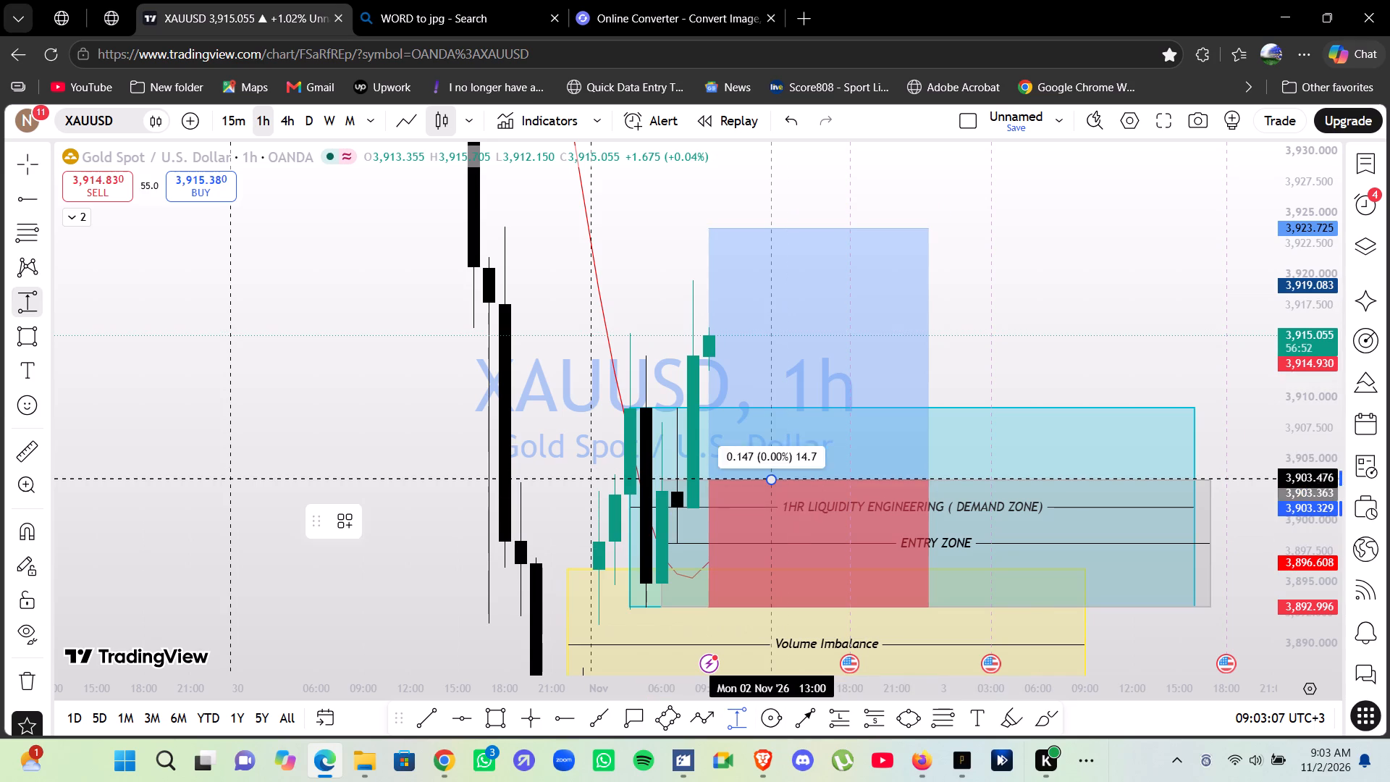
left_click(890, 294)
left_click(1023, 292)
Draw a level trend line at about 3,918.5 from 2 November 08:00 to 3 November 02:00 and apply the B.E template.
left_click_drag(1075, 261, 1054, 280)
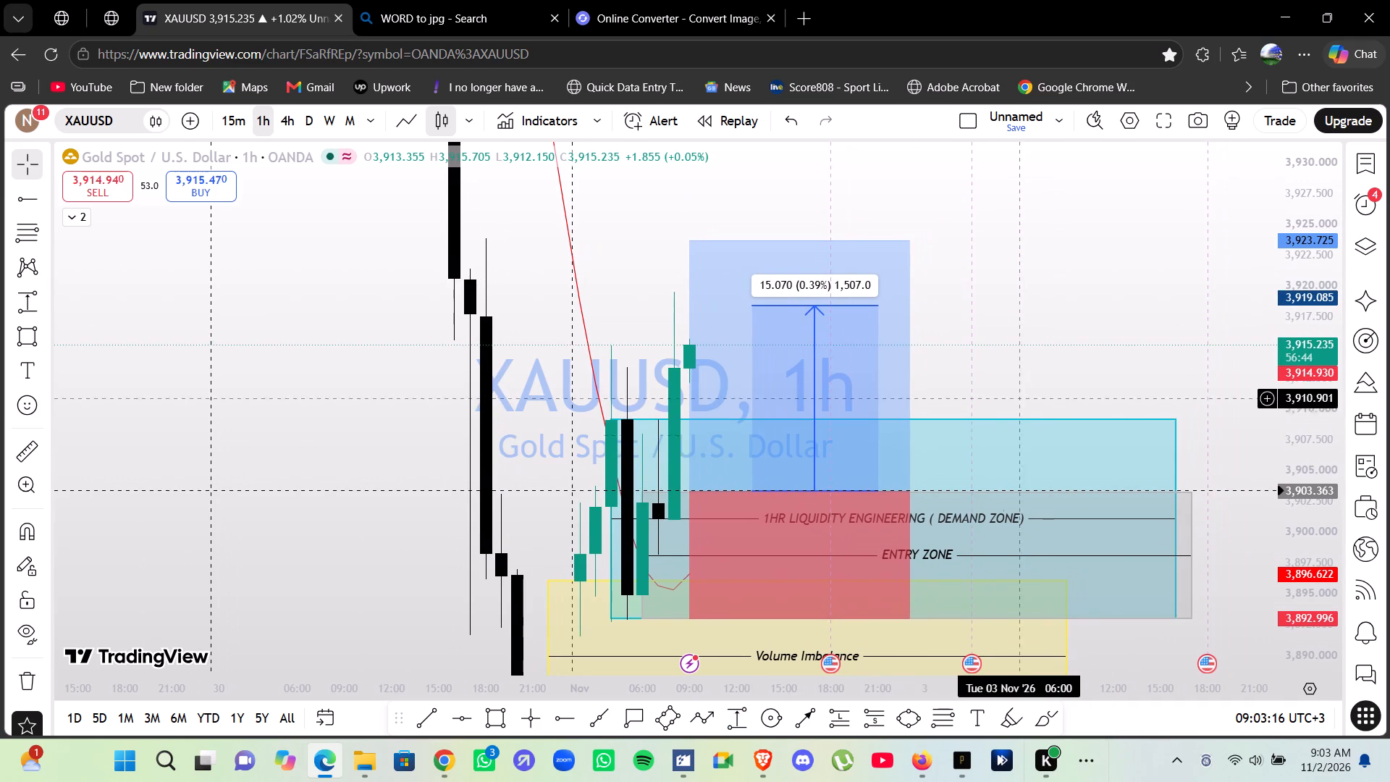
left_click(435, 708)
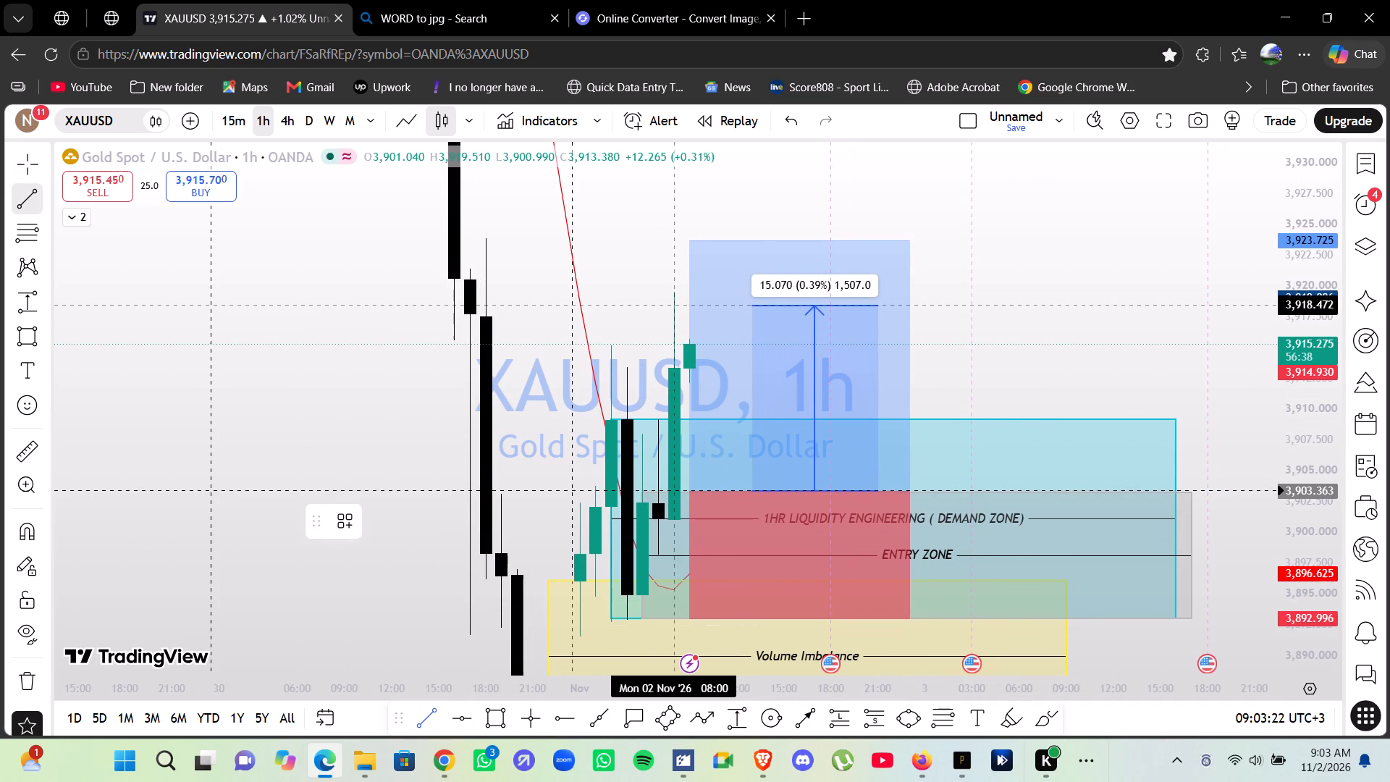
left_click(677, 304)
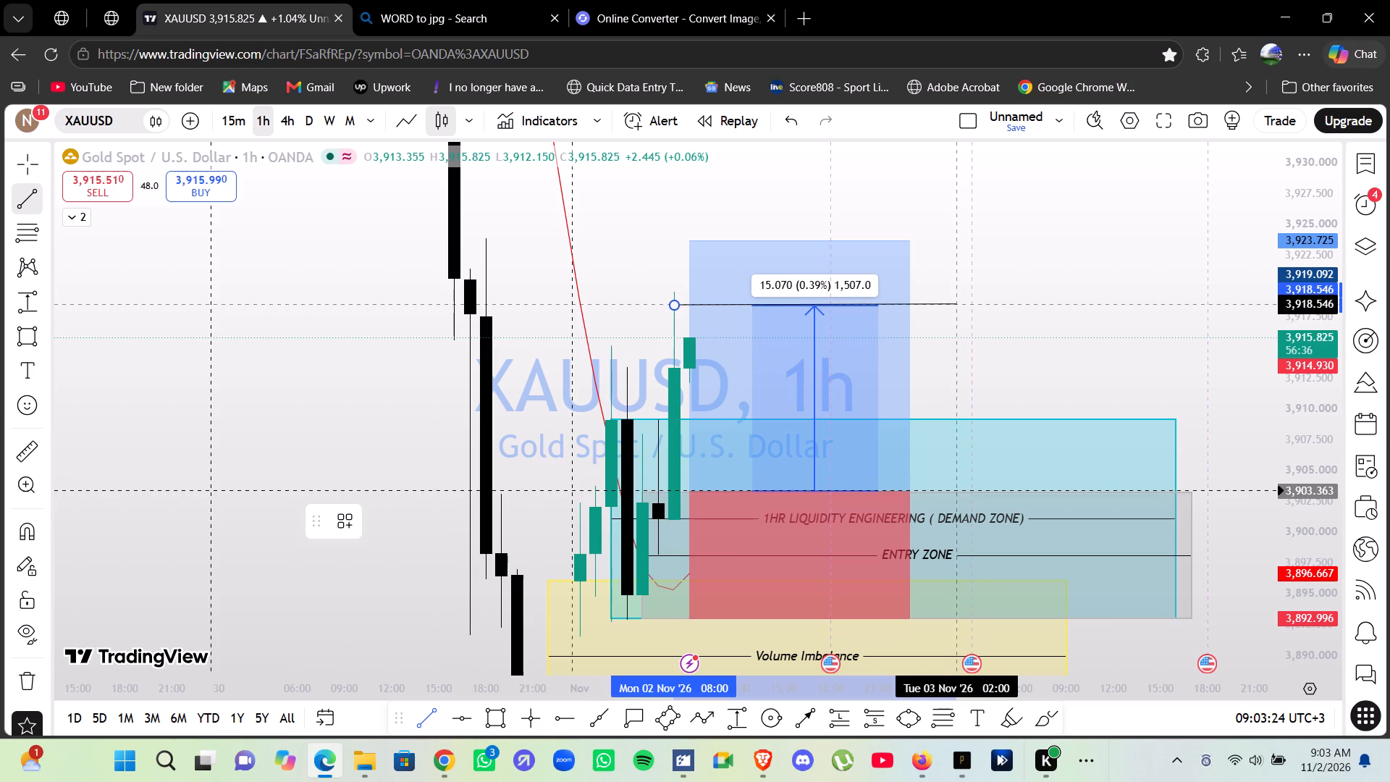
left_click(950, 303)
left_click(345, 520)
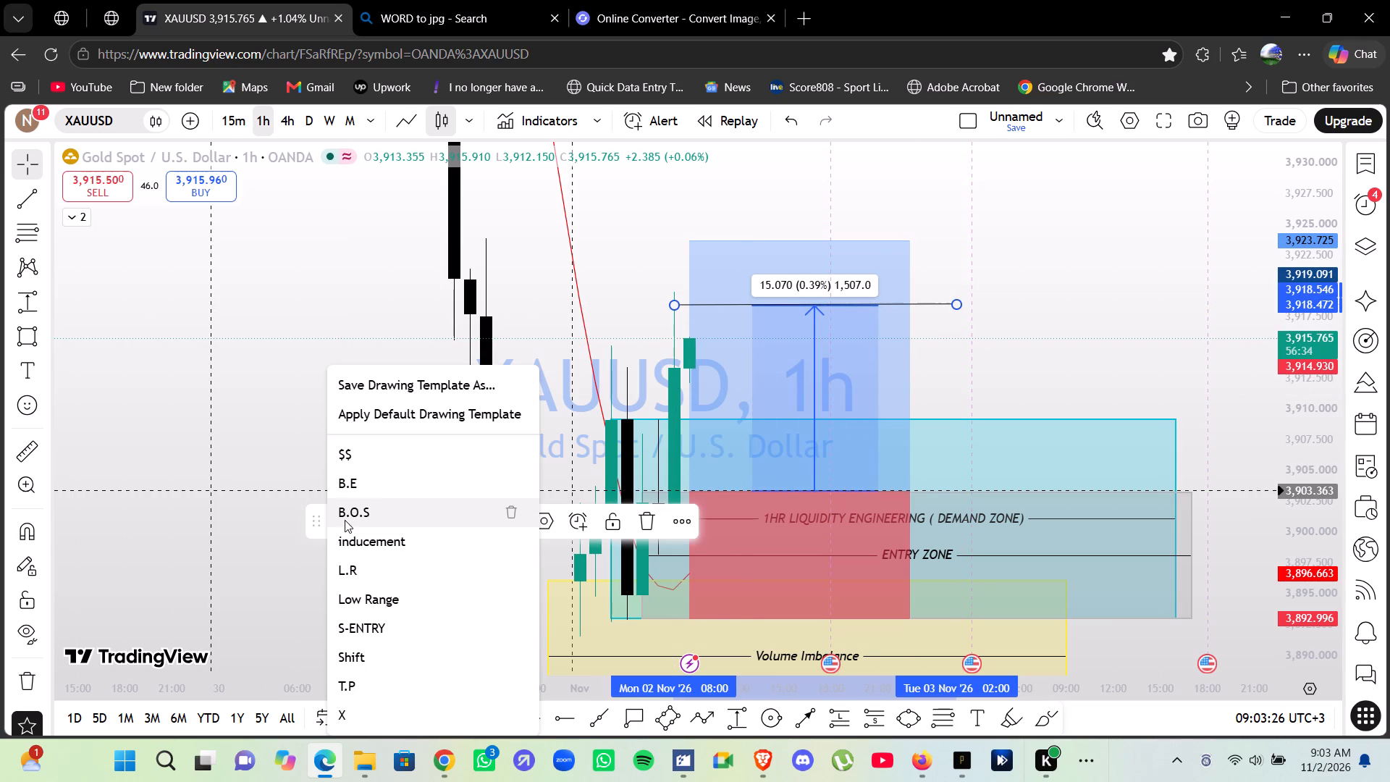
left_click(361, 485)
left_click(1030, 360)
Stretch the price range up to about 3,923.8 and across to 23:00, matching the long position's target.
left_click_drag(1046, 321, 1052, 384)
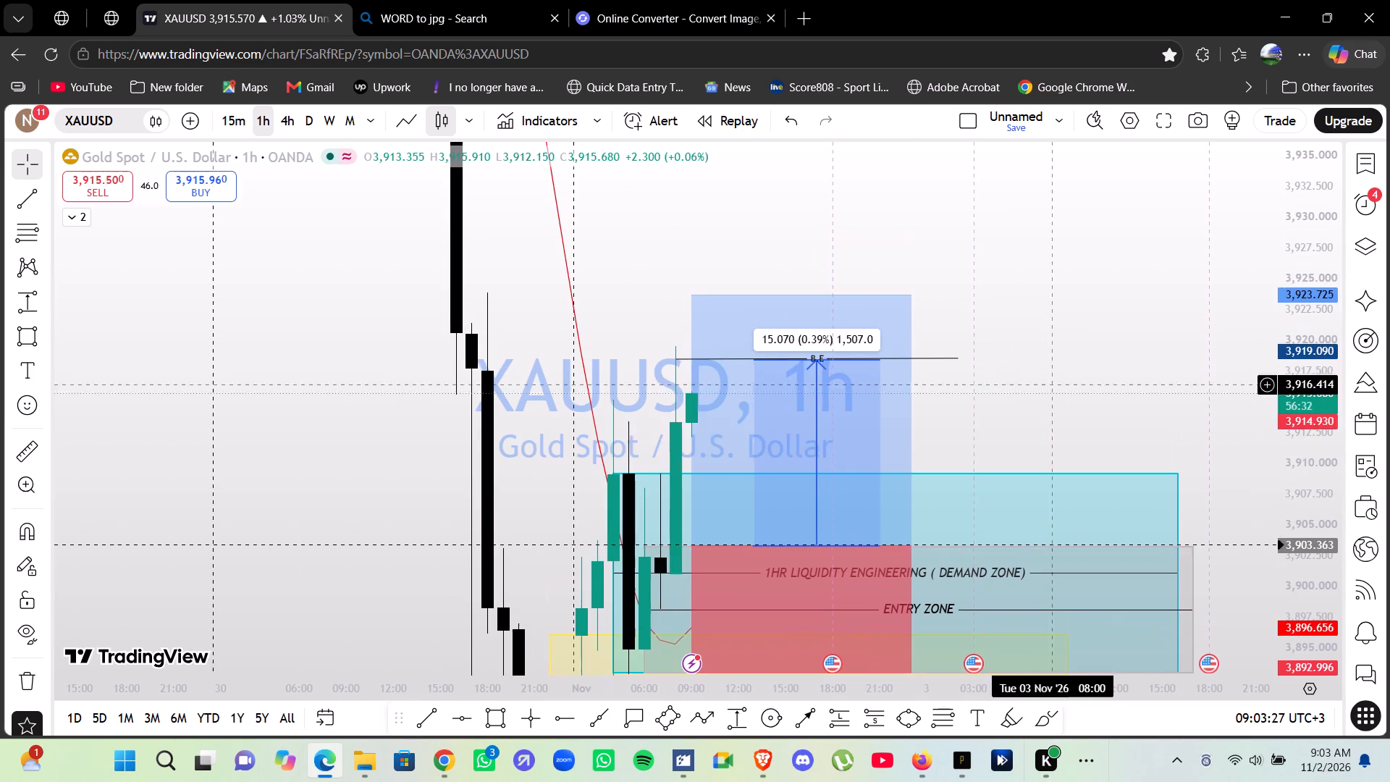
left_click_drag(880, 361, 895, 324)
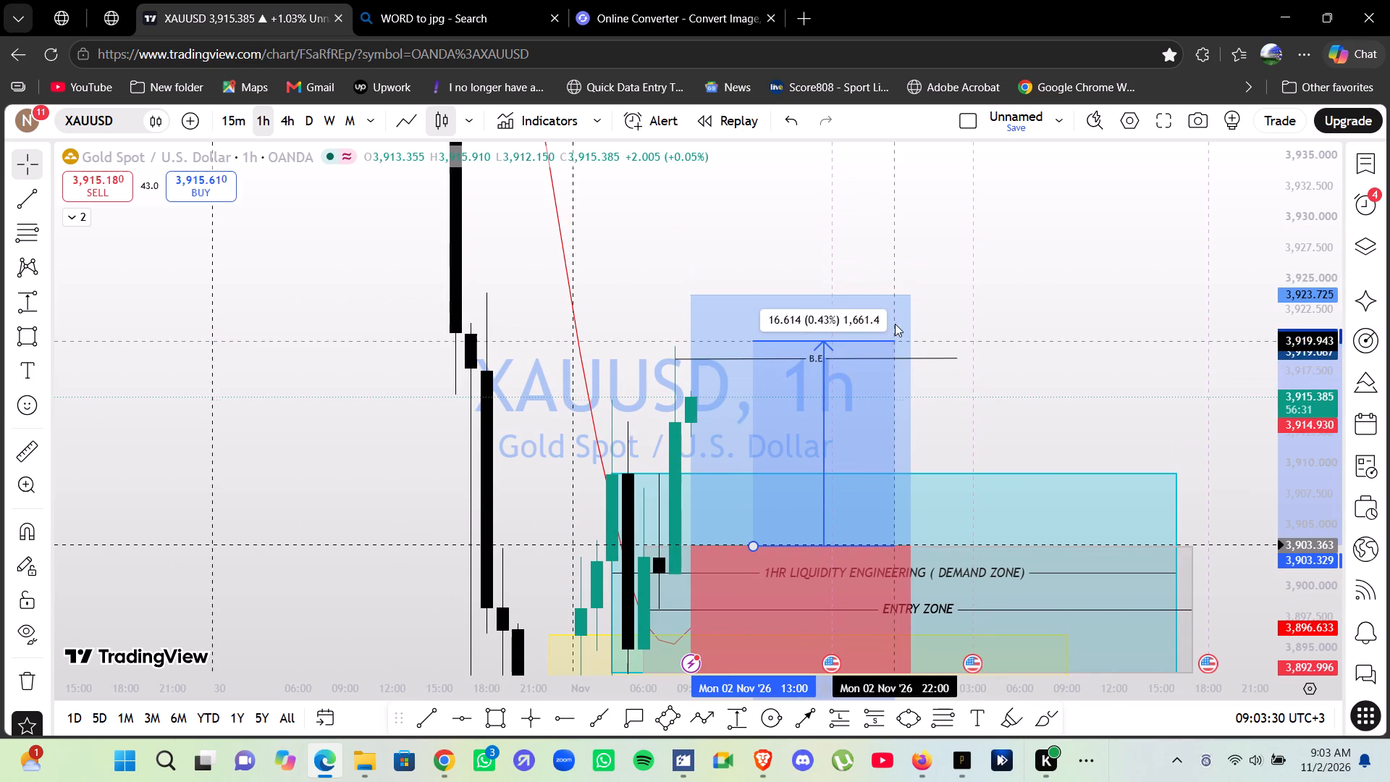
left_click_drag(895, 324, 906, 294)
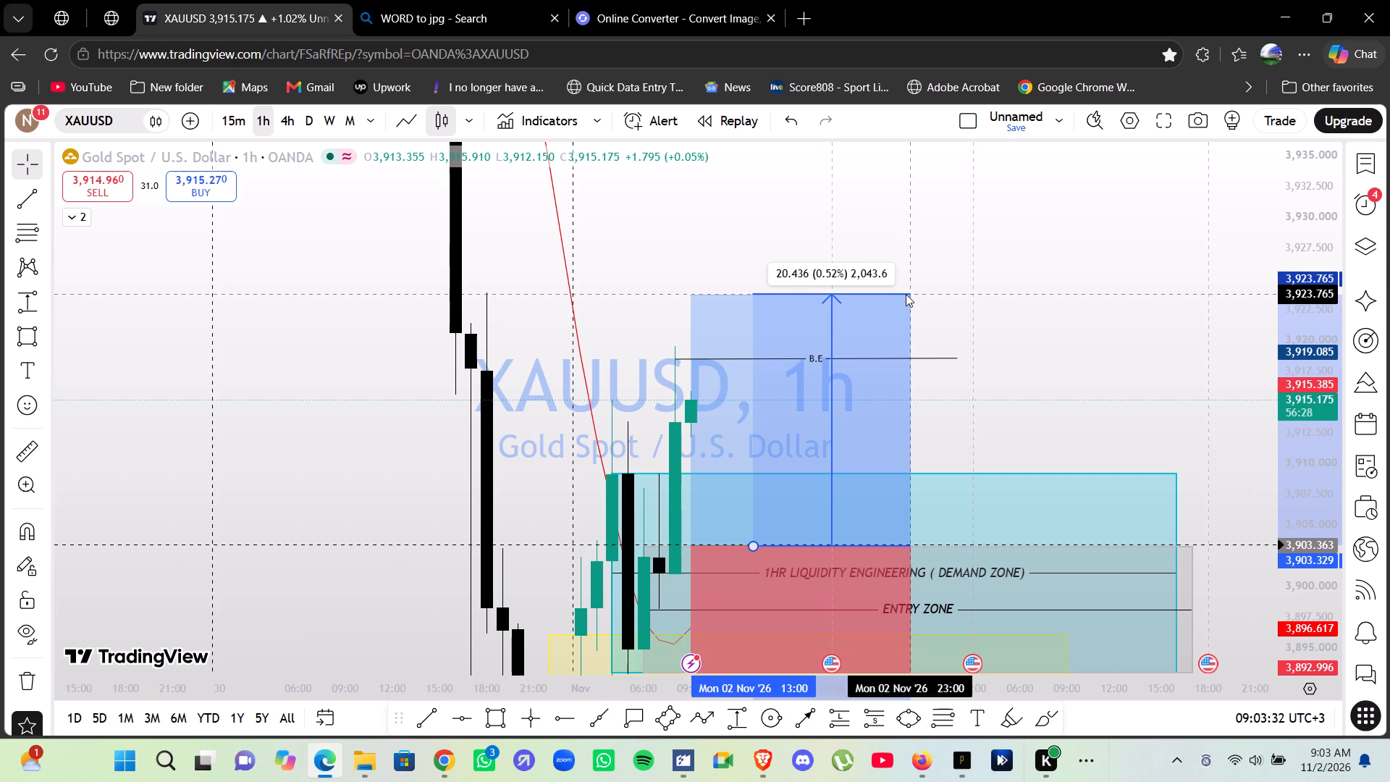
left_click_drag(906, 294, 906, 293)
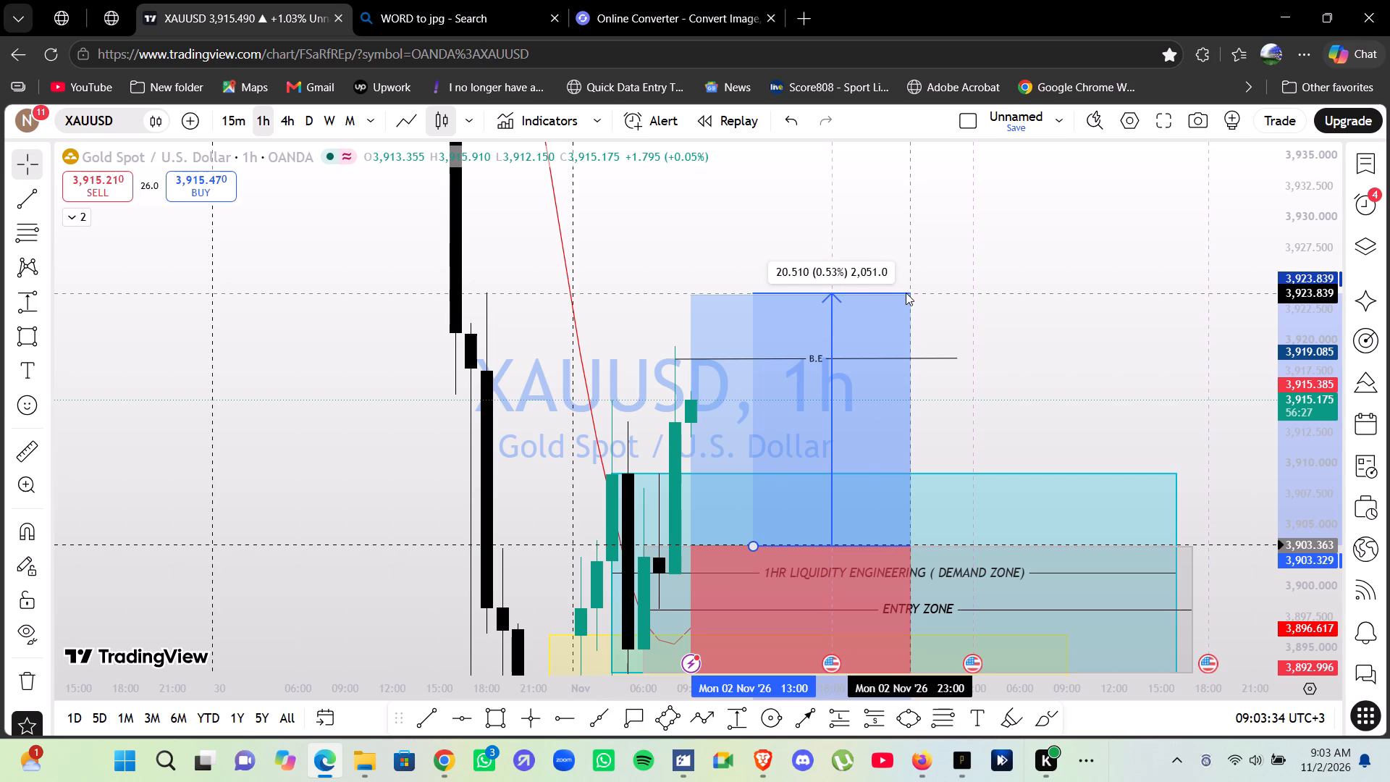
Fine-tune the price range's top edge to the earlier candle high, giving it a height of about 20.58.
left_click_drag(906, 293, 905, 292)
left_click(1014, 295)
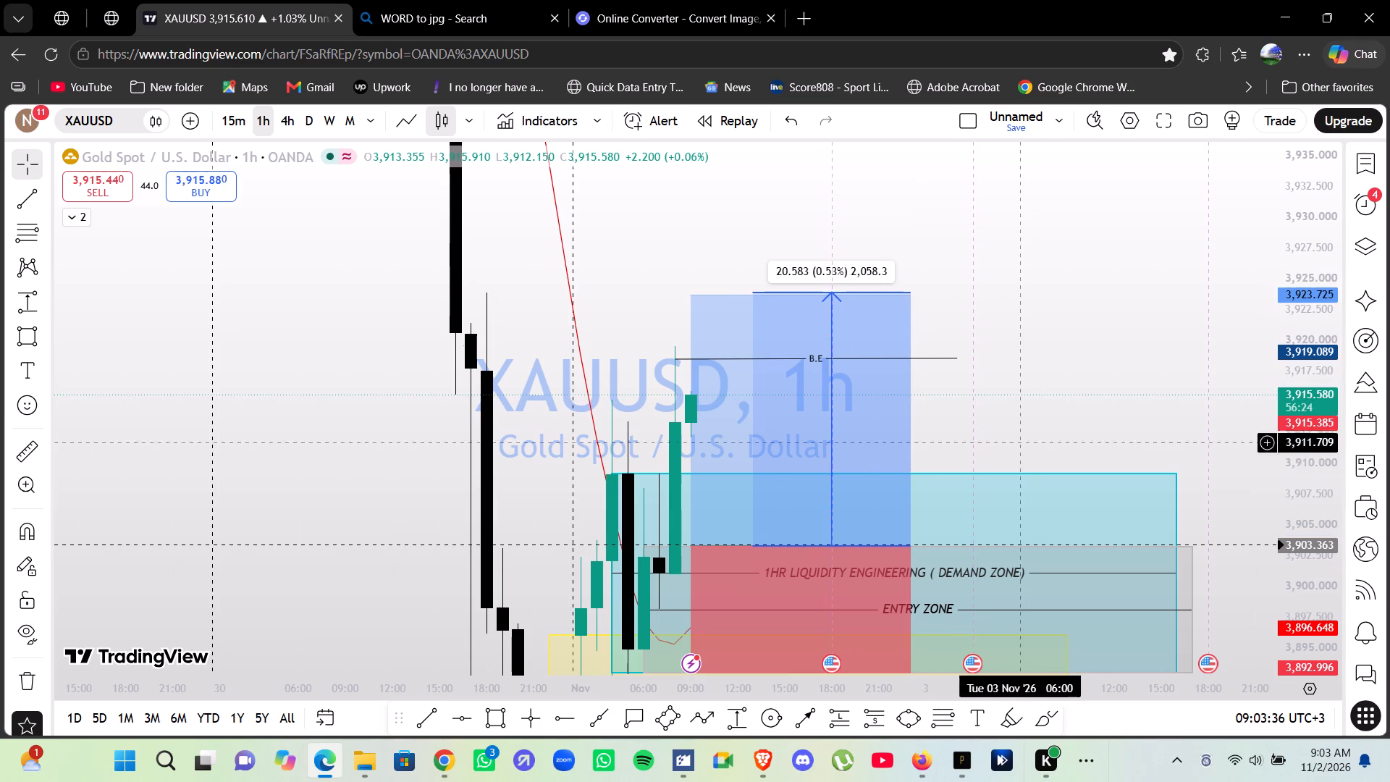
Draw a level trend line at about 3,923.9 from 30 October 18:00 to 3 November 13:00 and apply the T.P template.
left_click(437, 707)
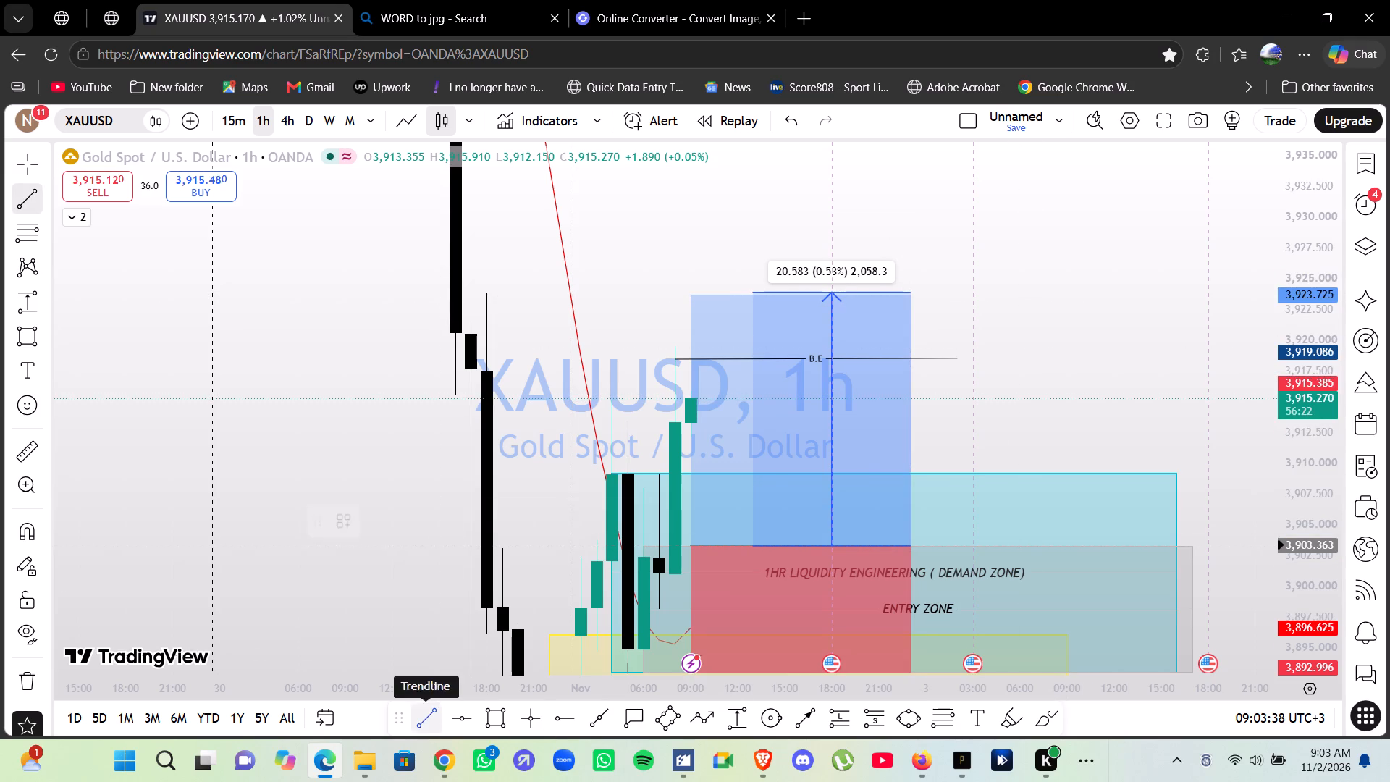
left_click(486, 293)
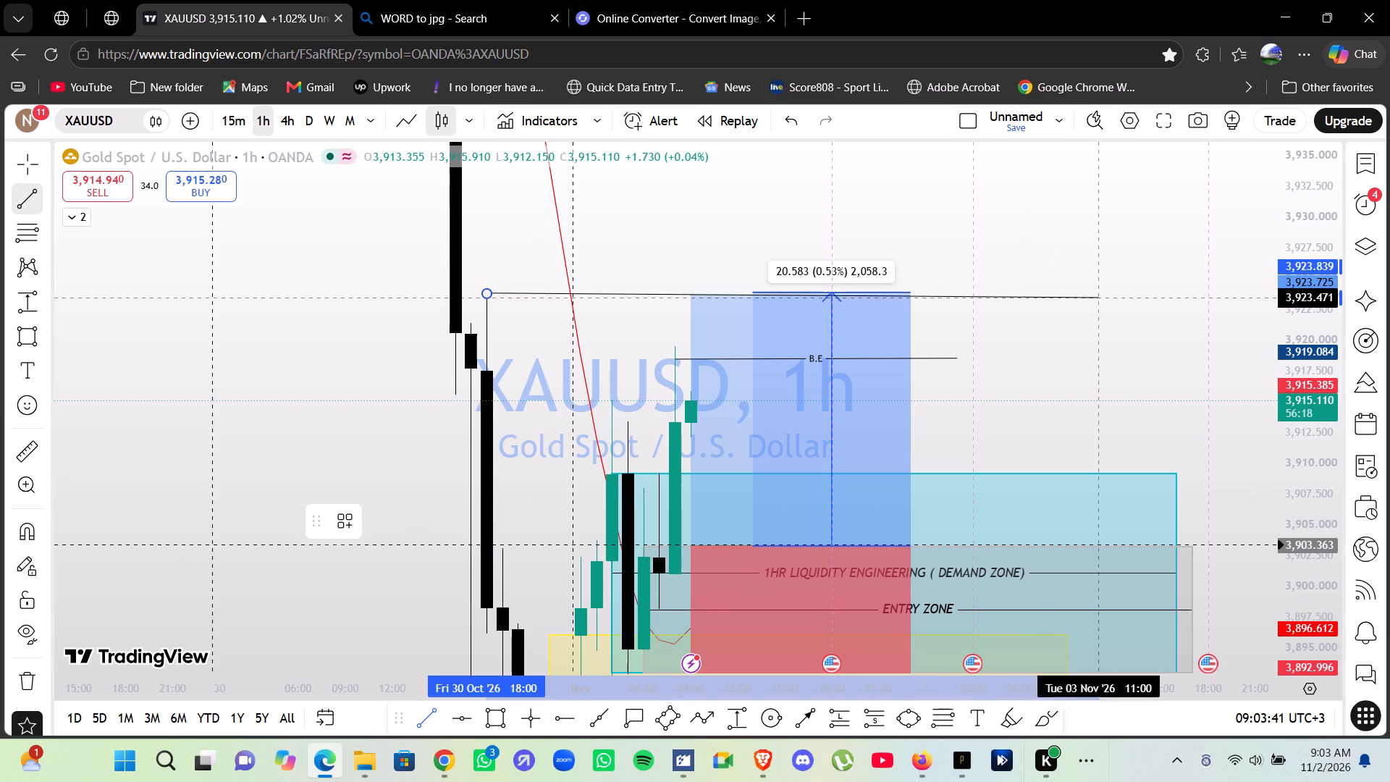
left_click(1132, 292)
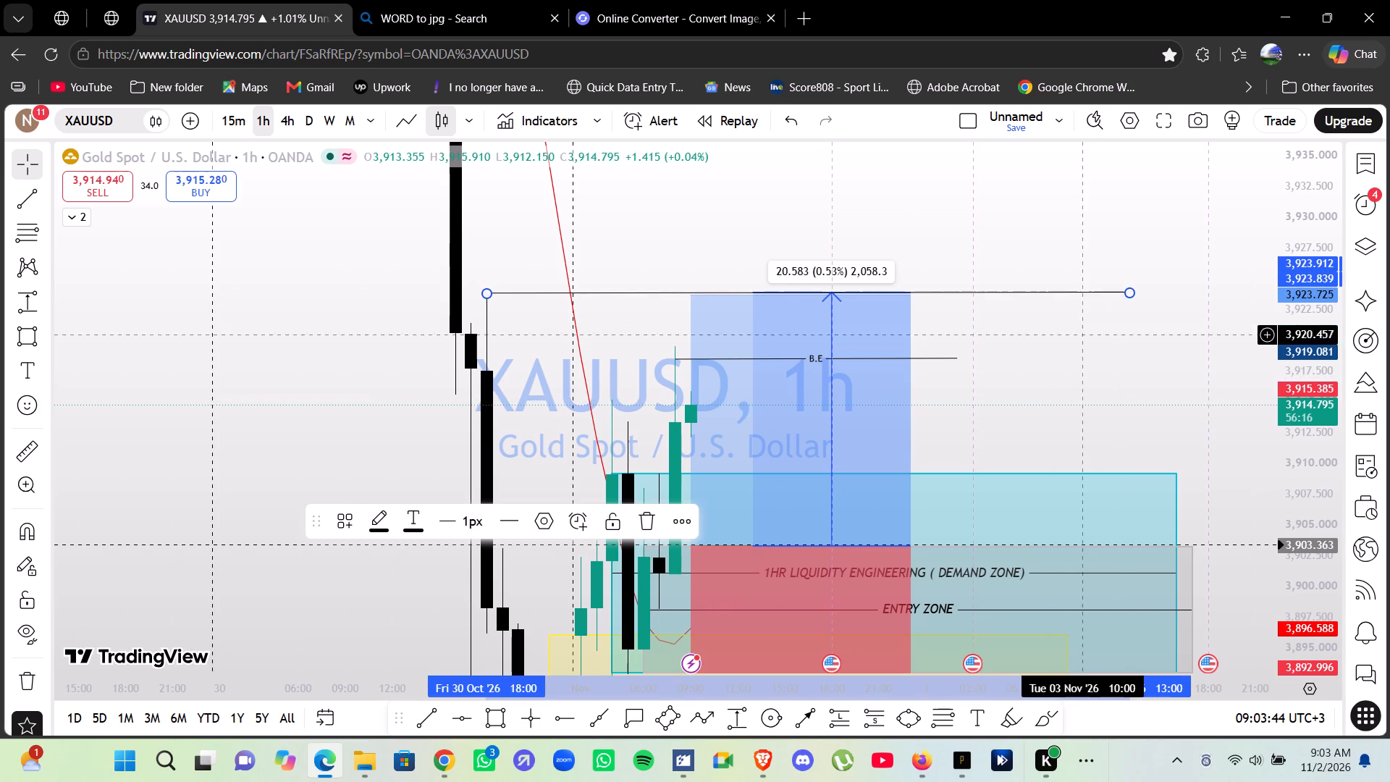
left_click(340, 526)
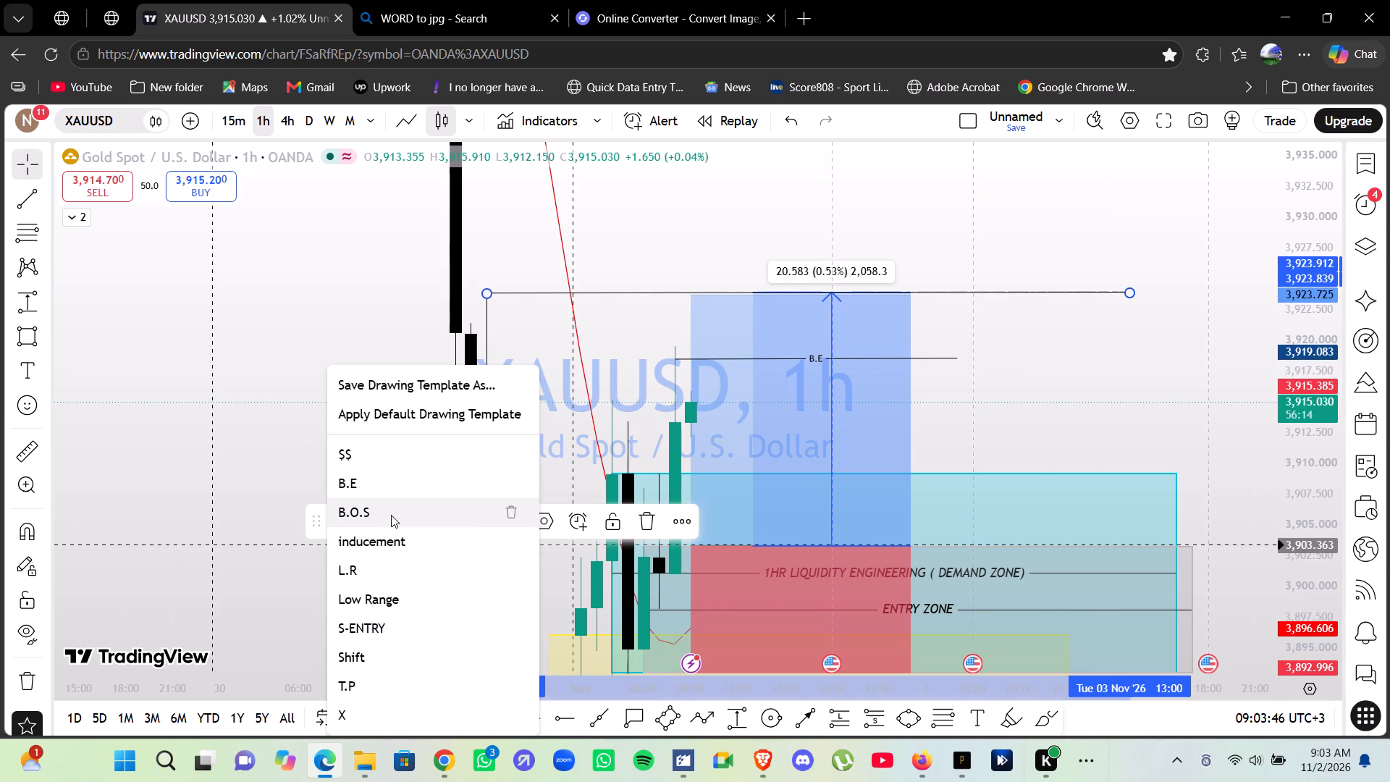
left_click(385, 684)
left_click(1135, 373)
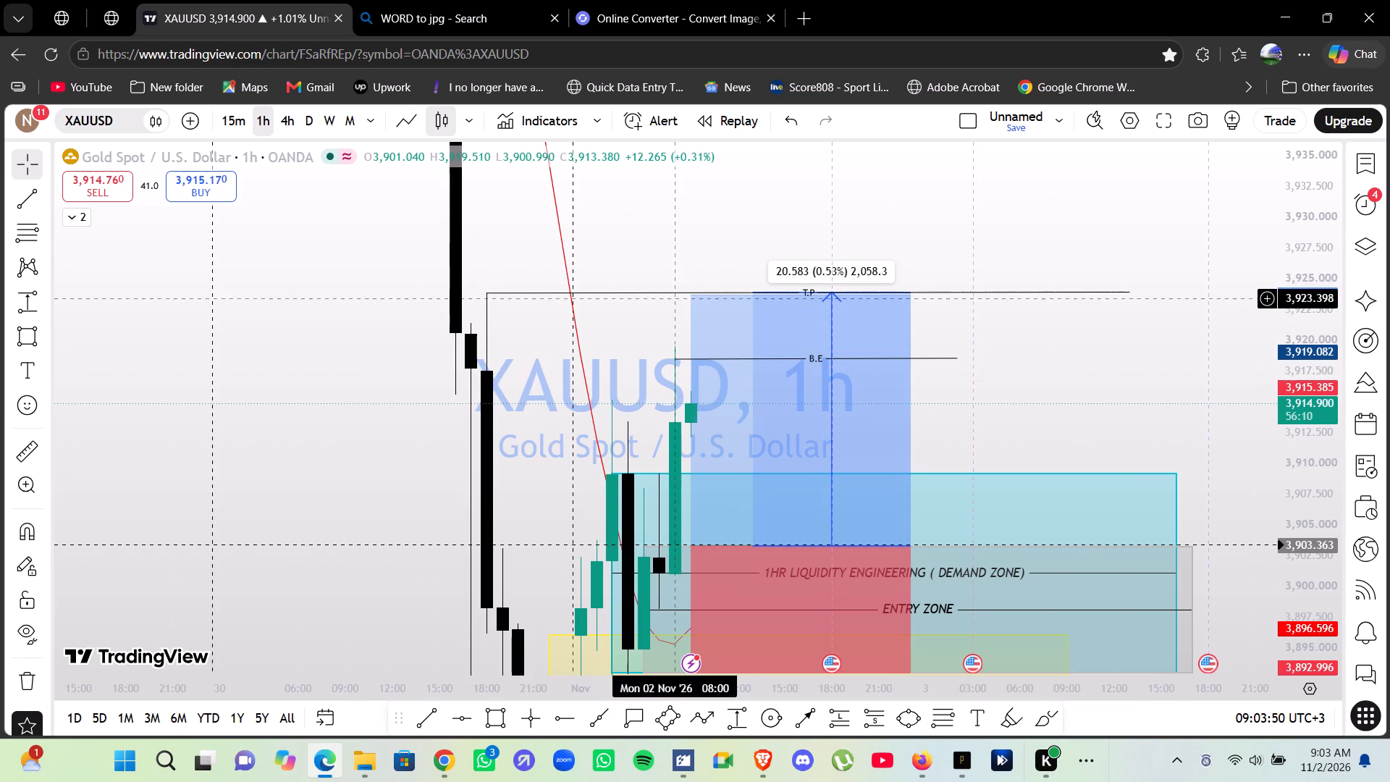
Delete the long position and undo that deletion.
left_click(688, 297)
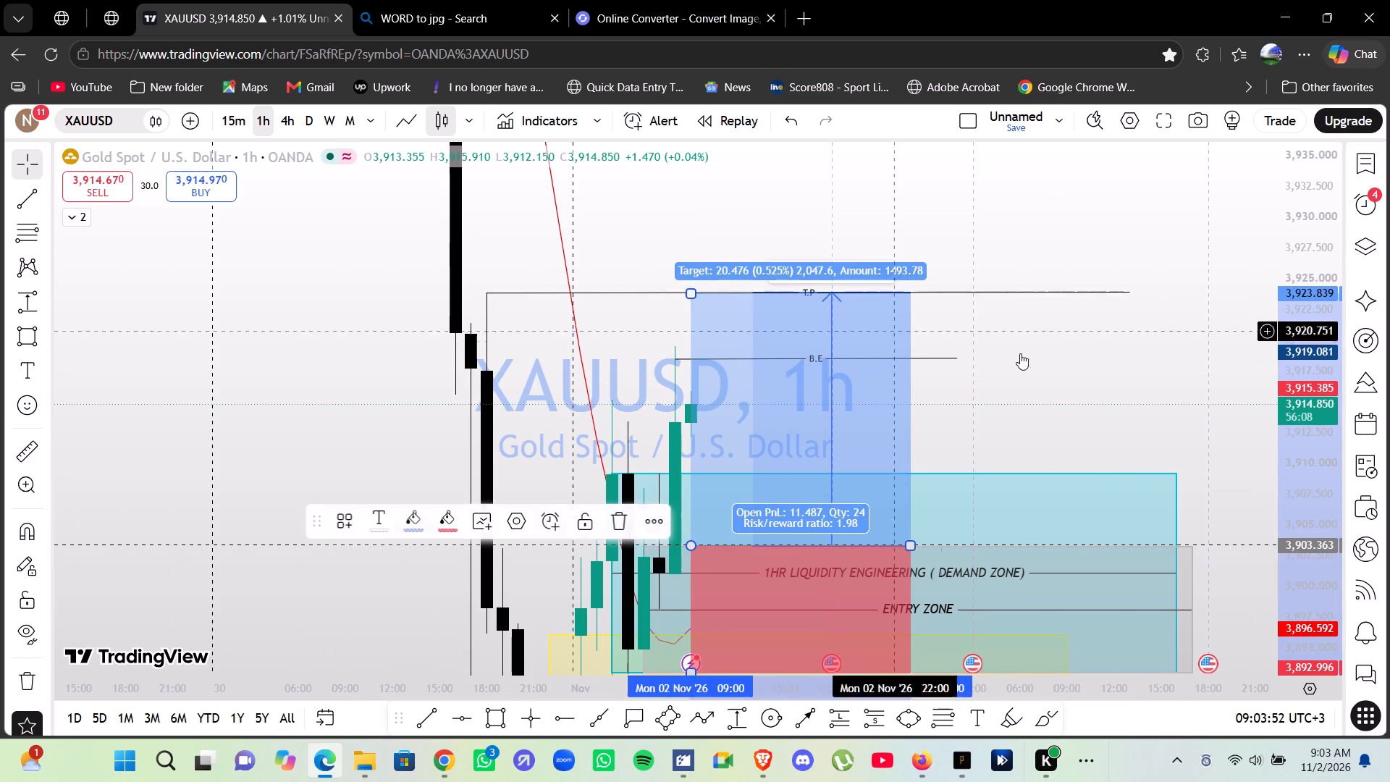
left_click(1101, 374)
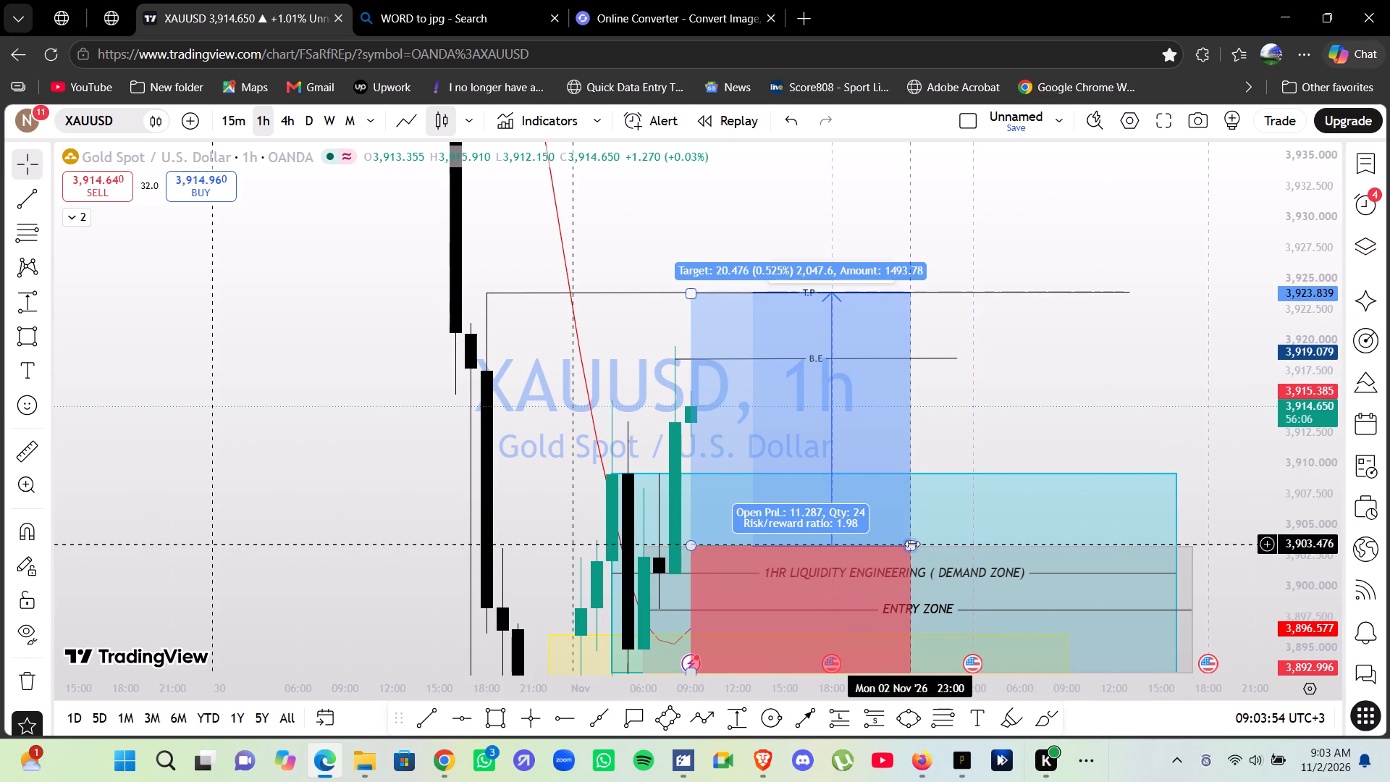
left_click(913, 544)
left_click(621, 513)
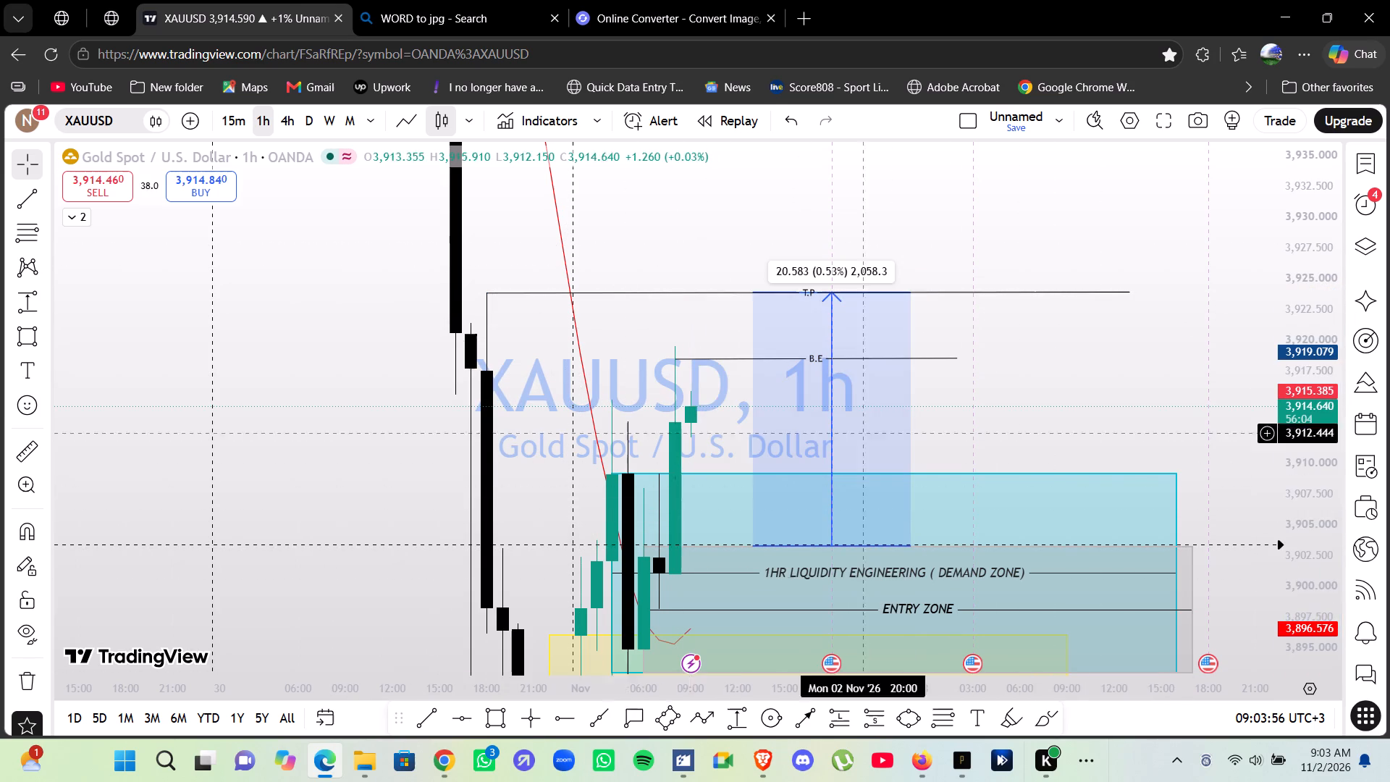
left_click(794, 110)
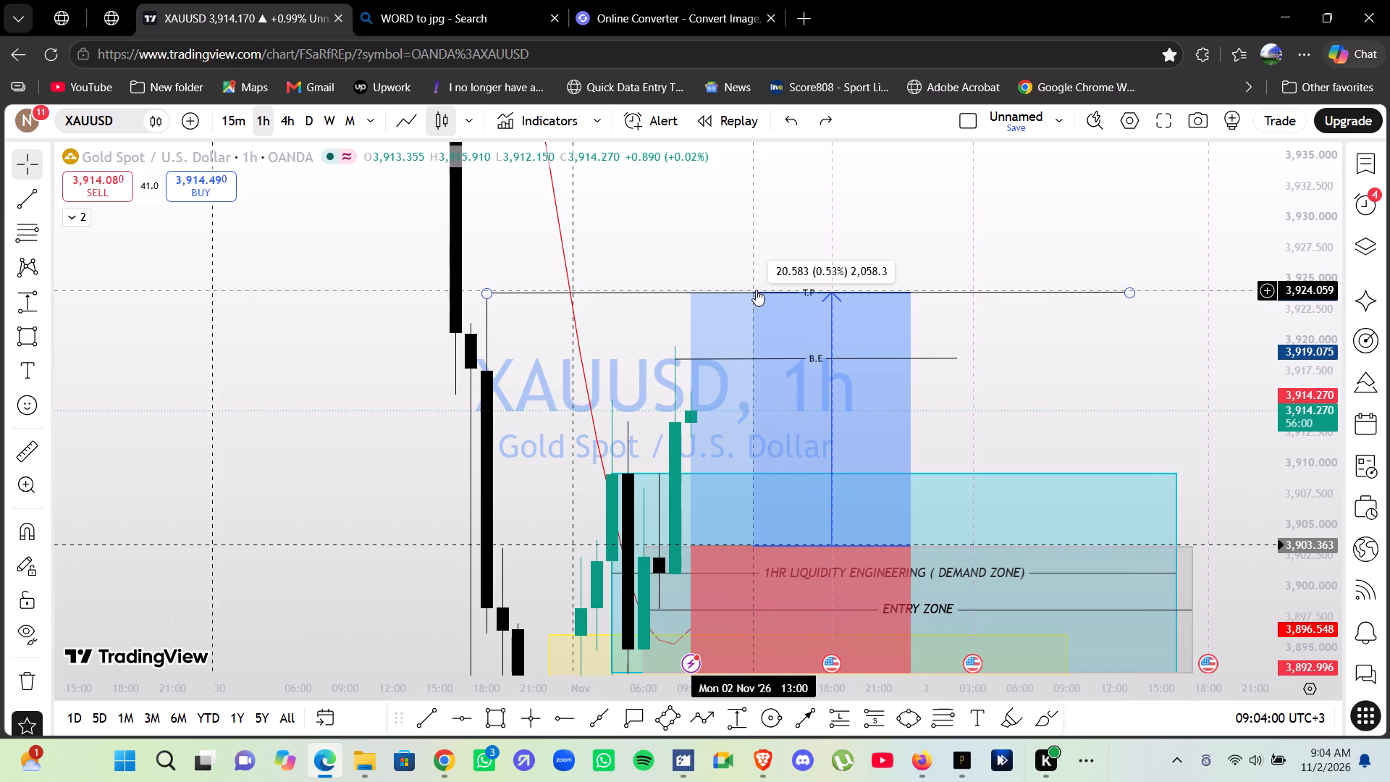
Delete the price range drawn over the long position.
left_click(830, 316)
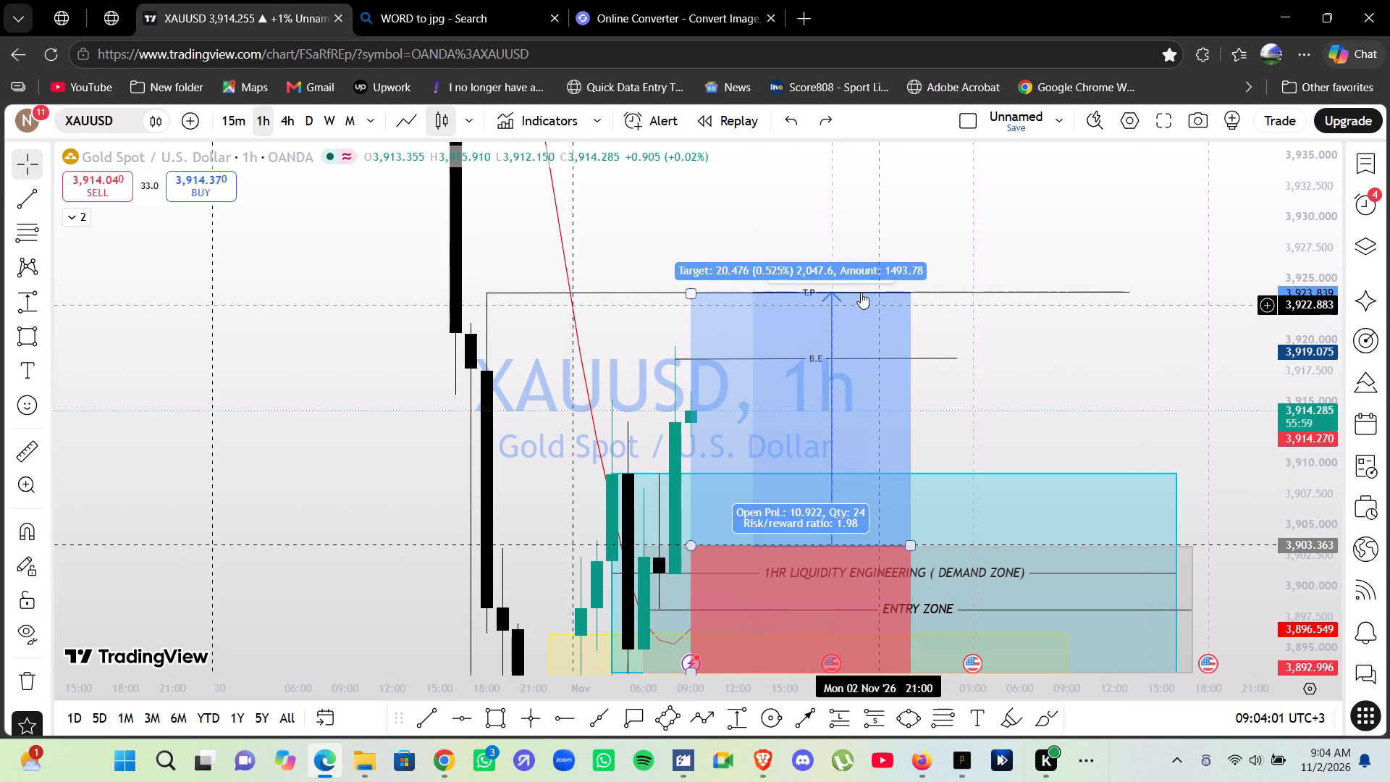
left_click(754, 545)
left_click(613, 511)
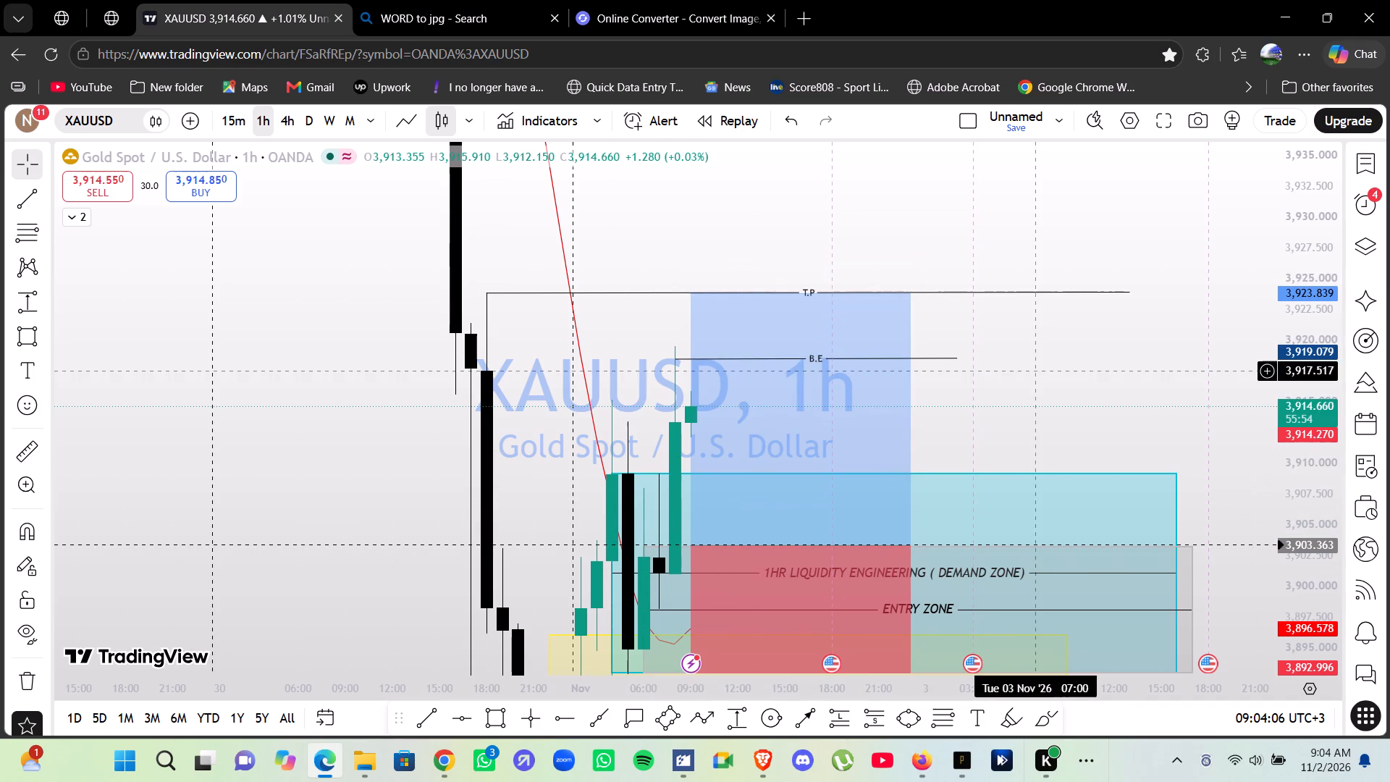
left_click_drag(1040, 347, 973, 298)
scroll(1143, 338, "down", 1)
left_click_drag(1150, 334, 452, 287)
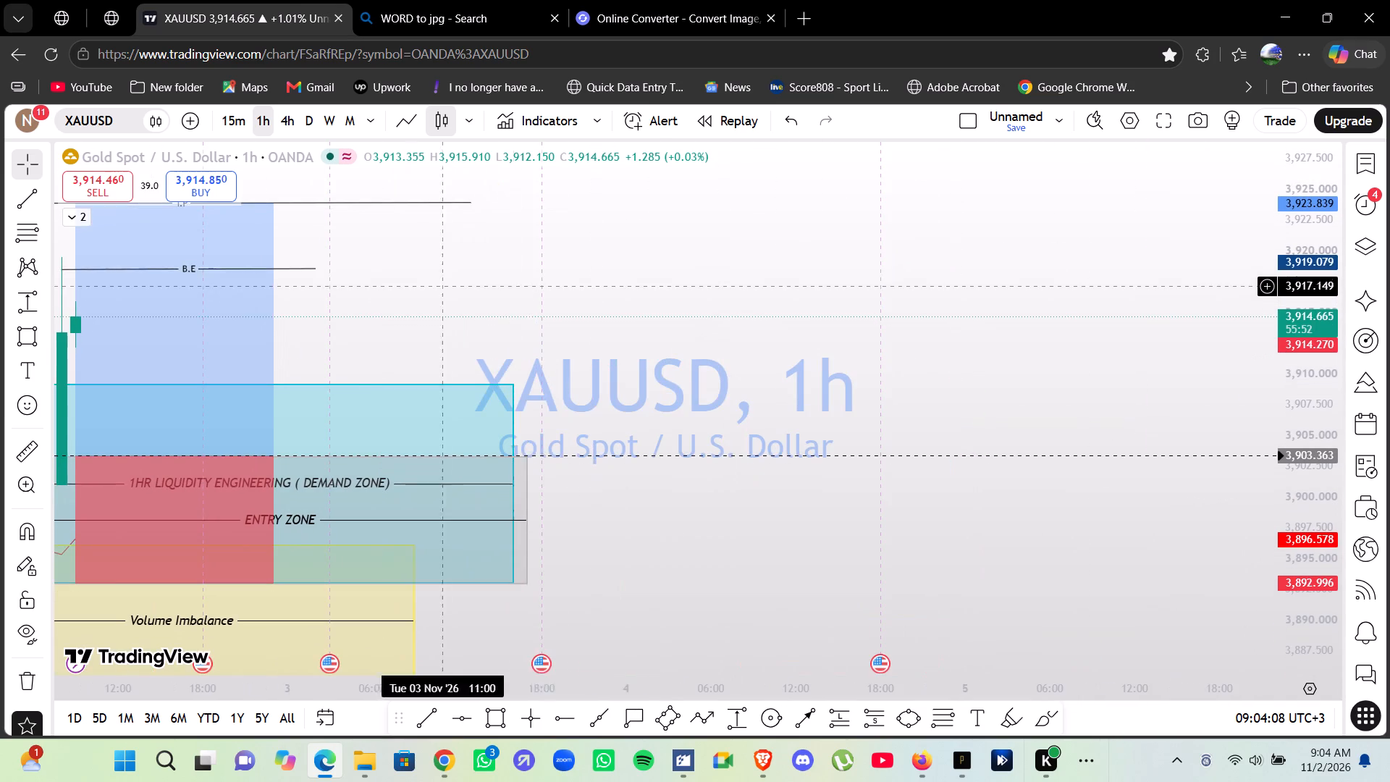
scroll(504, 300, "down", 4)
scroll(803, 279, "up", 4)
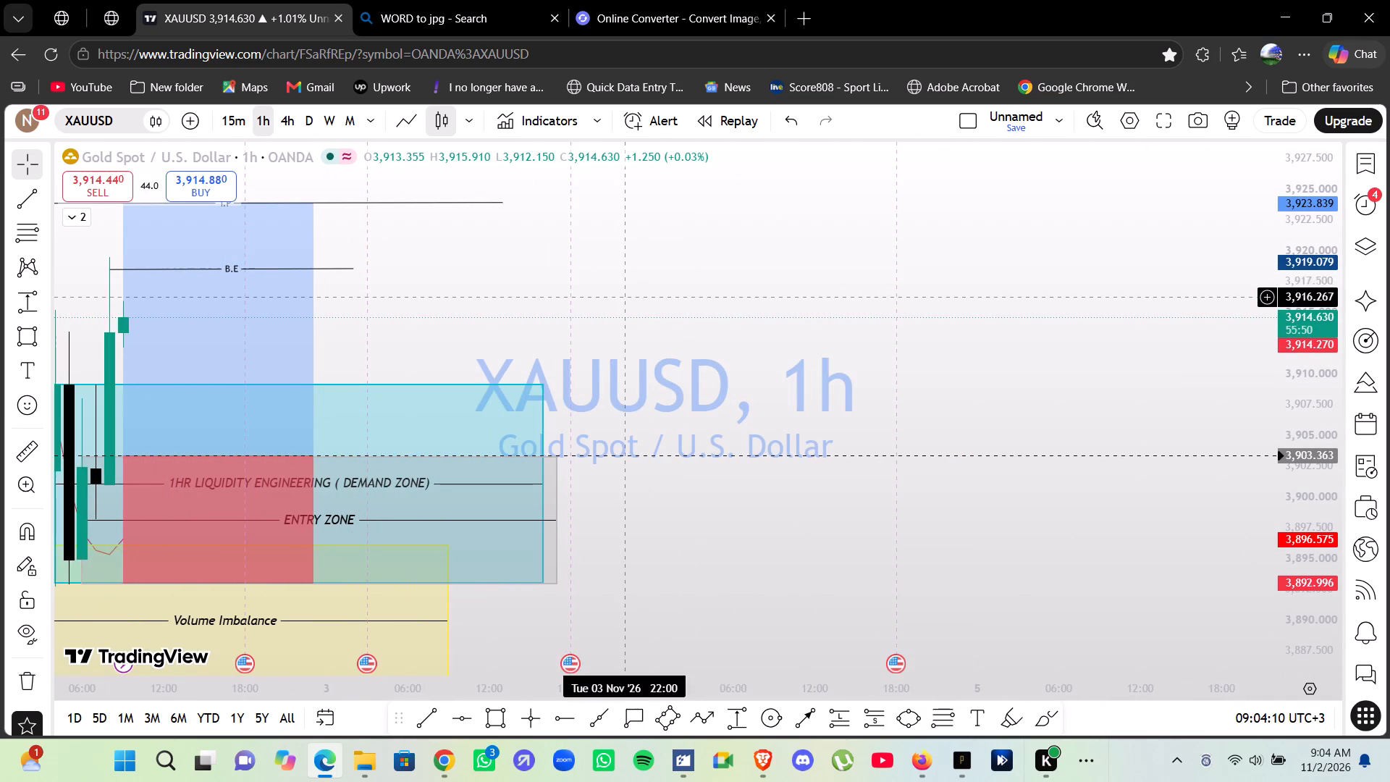
Restore the Edge chart window to a smaller size and fit its width beside the Firefox XAUUSD chart.
left_click(1322, 15)
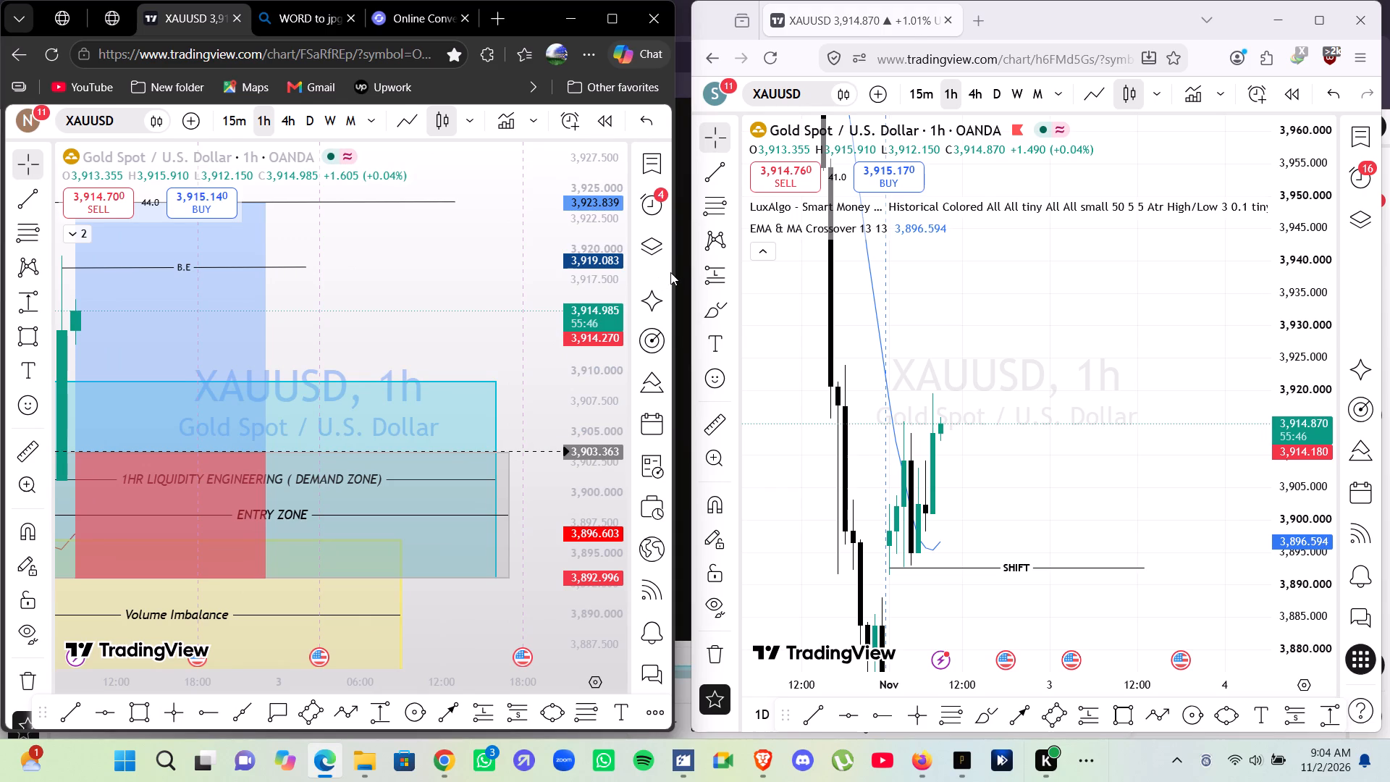
left_click_drag(677, 263, 697, 265)
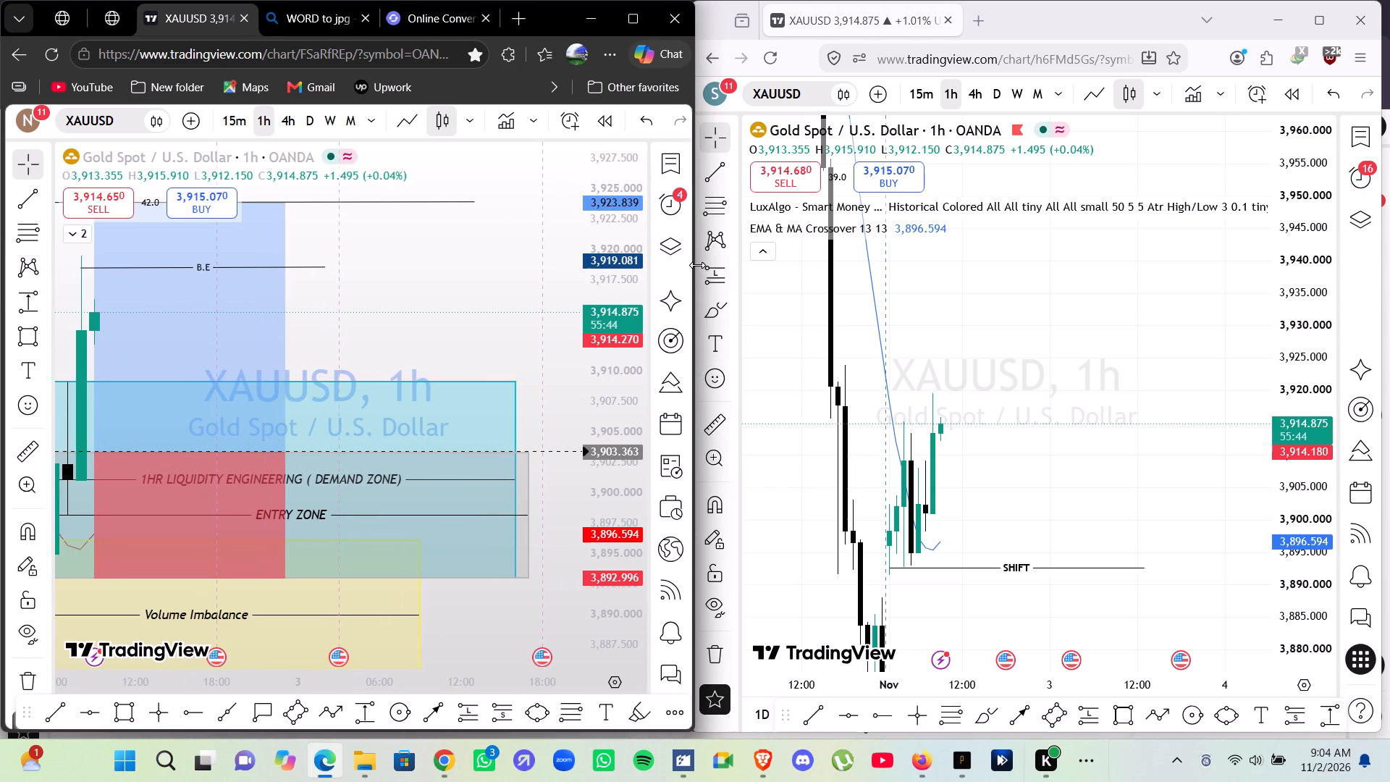
left_click_drag(697, 265, 685, 262)
Examine the planned long trade and the second XAUUSD 1-hour chart in Firefox side by side.
left_click_drag(400, 293, 528, 289)
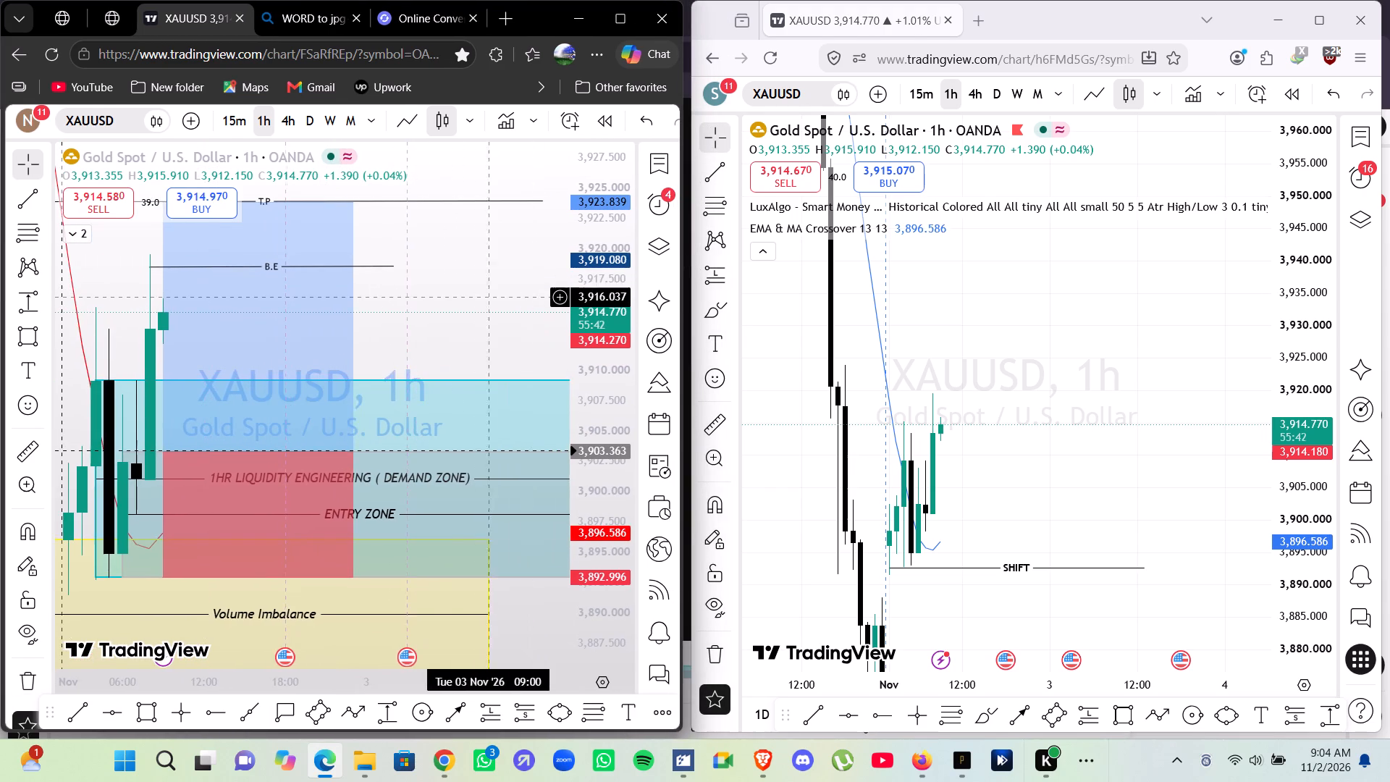
left_click_drag(446, 298, 563, 301)
left_click_drag(181, 251, 256, 261)
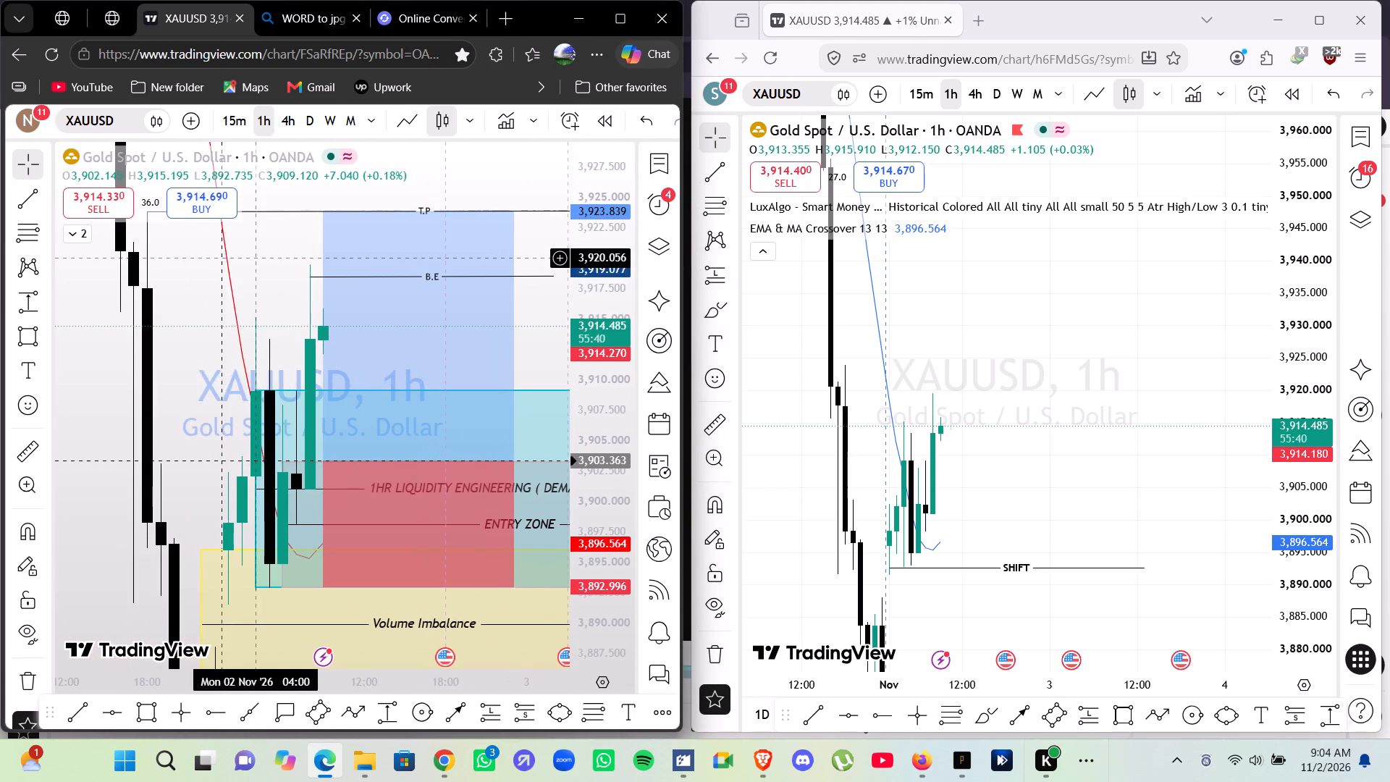
scroll(250, 257, "up", 2)
left_click(211, 265)
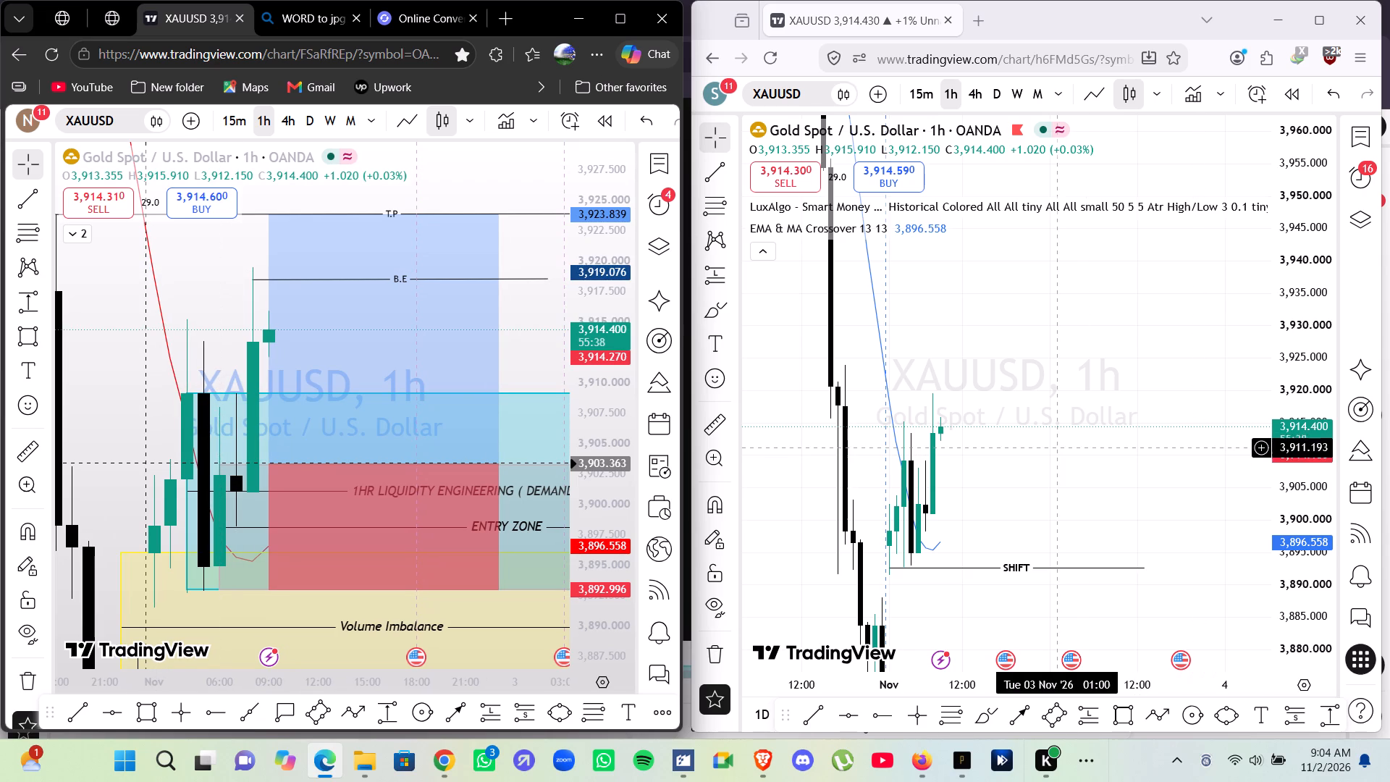
left_click_drag(1054, 446, 1061, 421)
left_click_drag(1039, 465, 1053, 421)
scroll(993, 419, "up", 1)
left_click(948, 425)
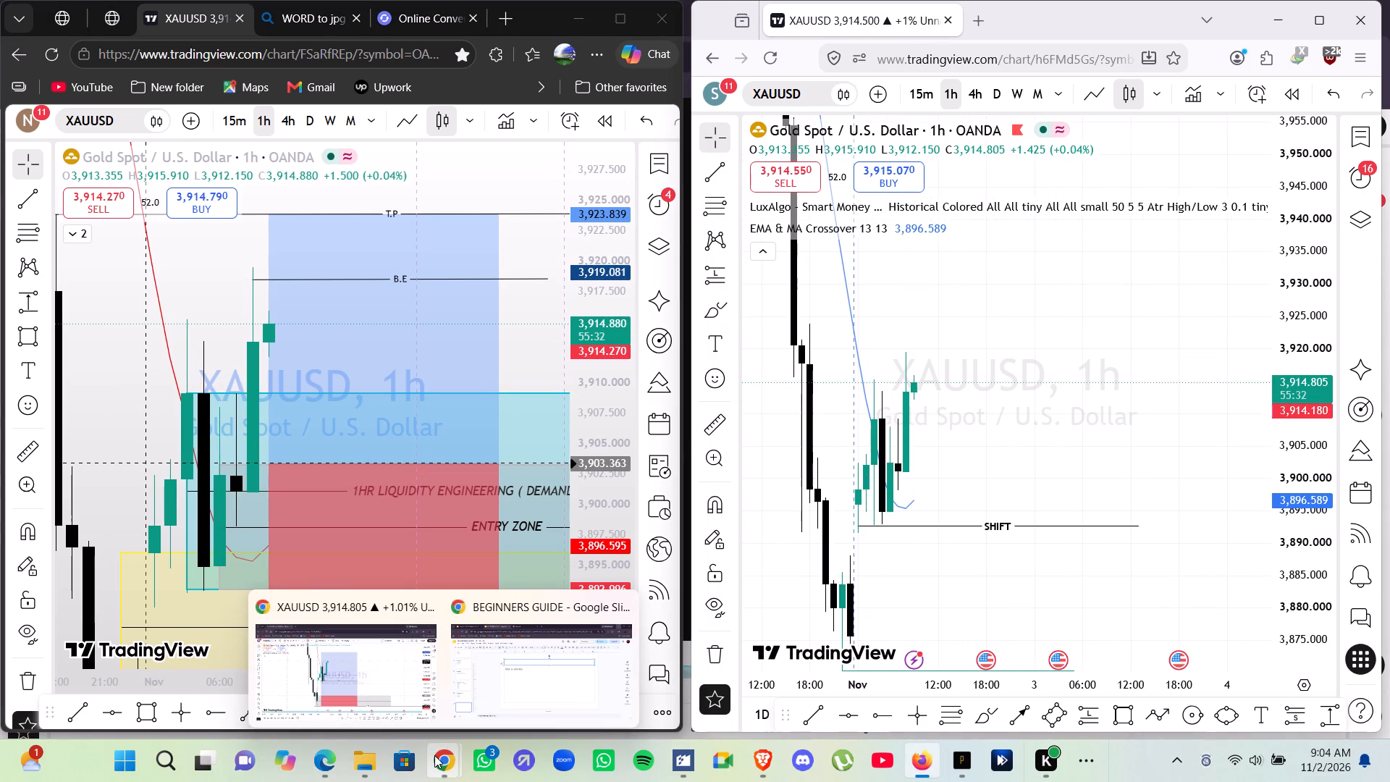
Look through the open windows and bring up the Trading journal workbook in Excel.
left_click(515, 701)
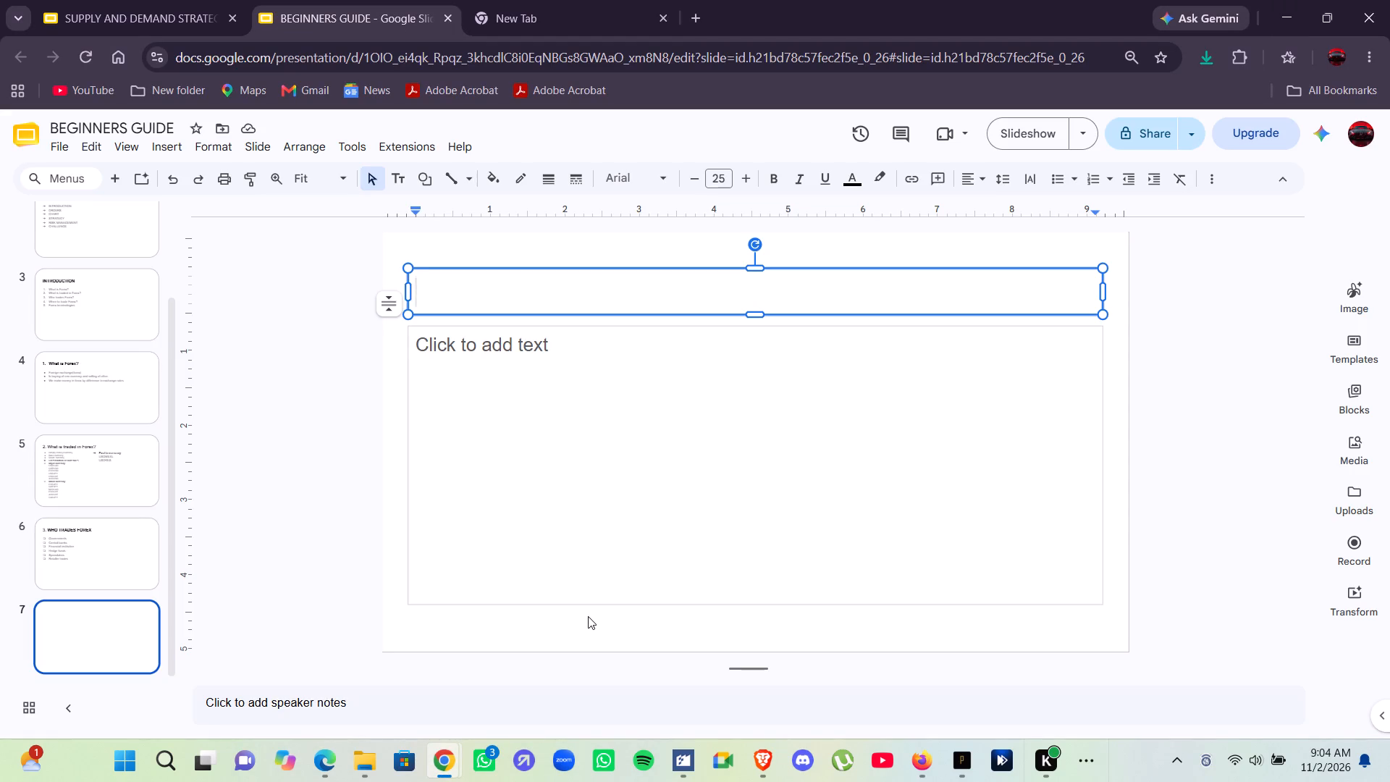
left_click(1088, 763)
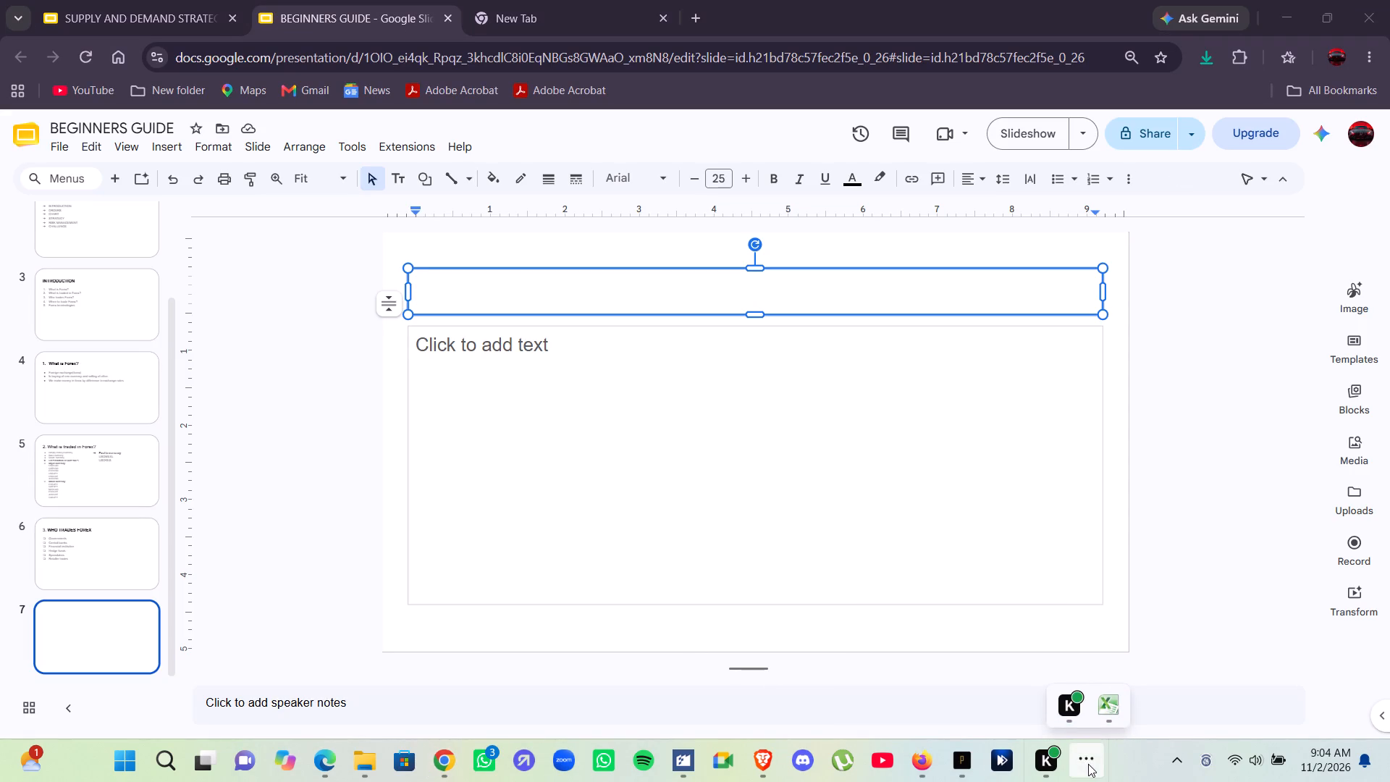
left_click(1111, 705)
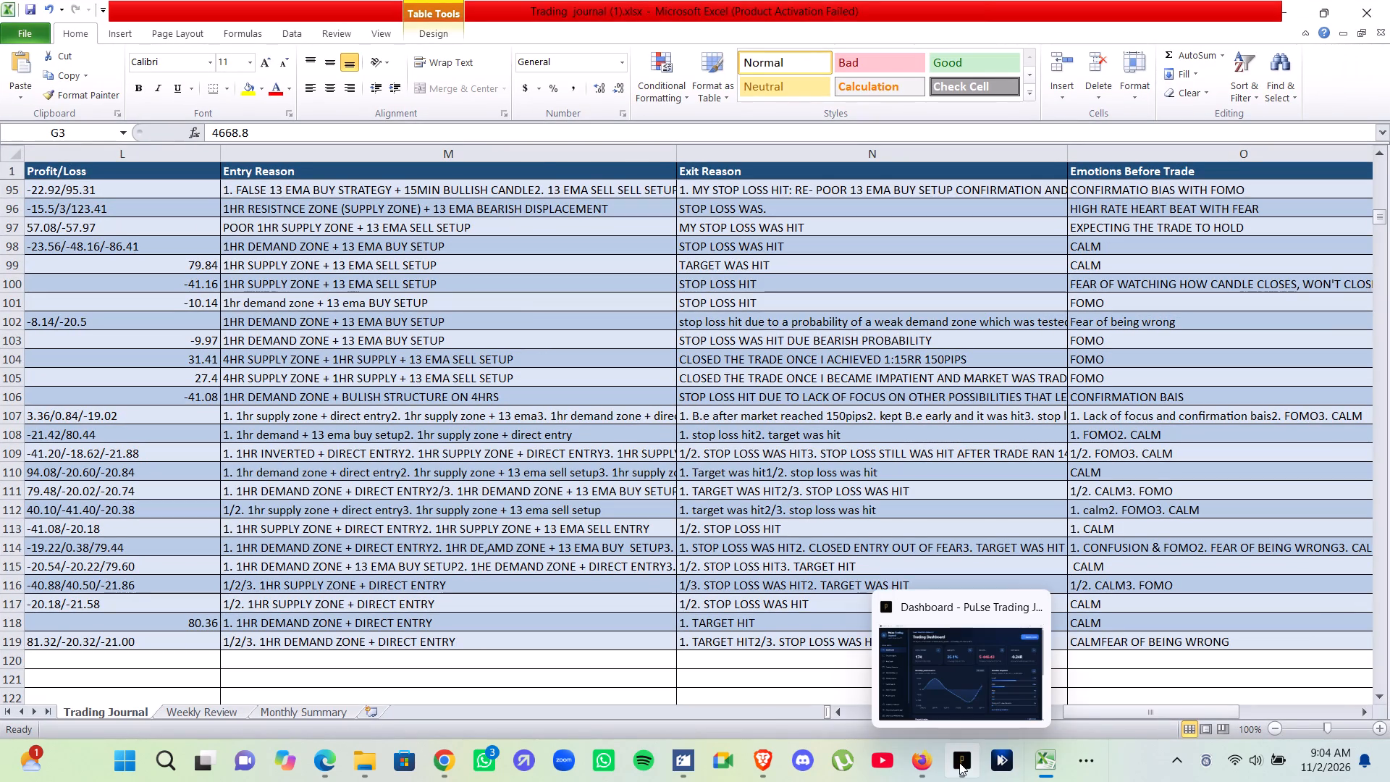
Switch to the PuLse Trading Journal dashboard.
left_click(956, 705)
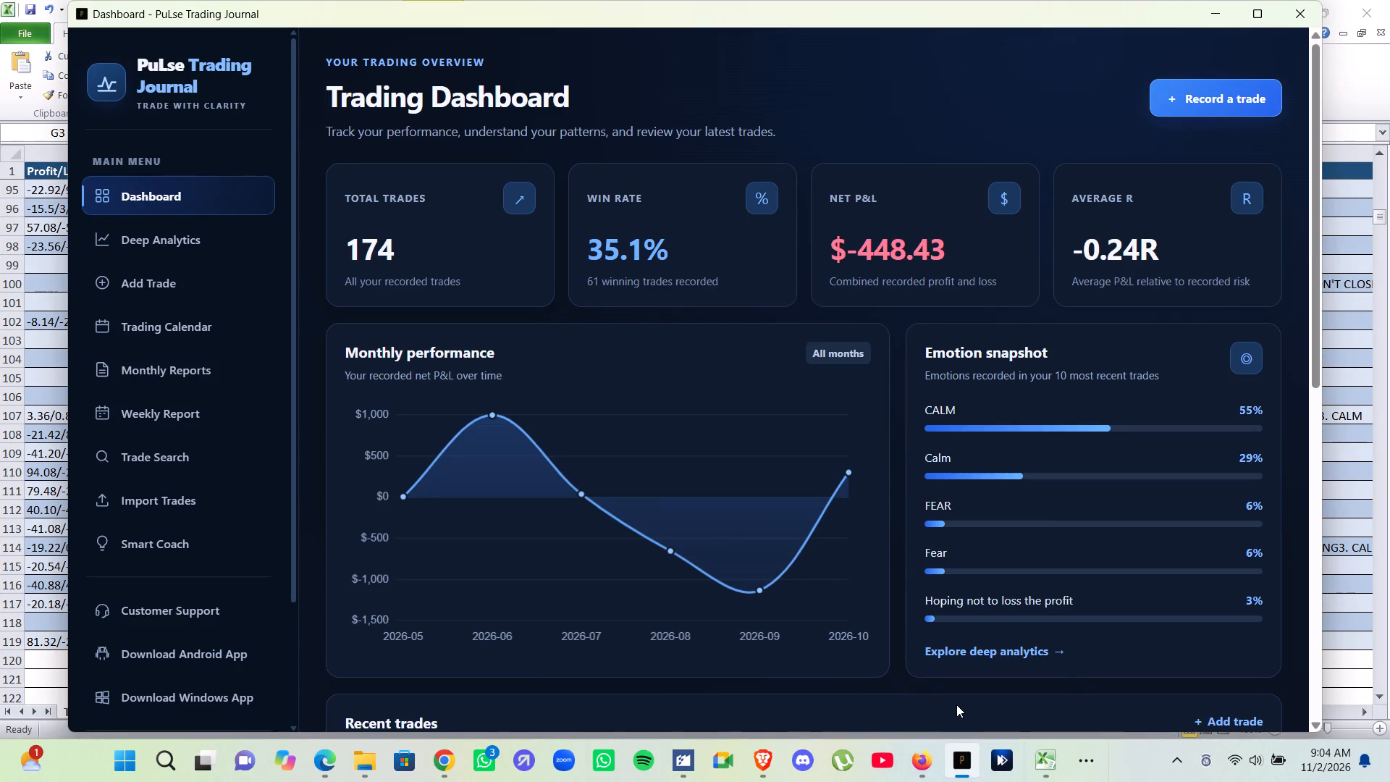
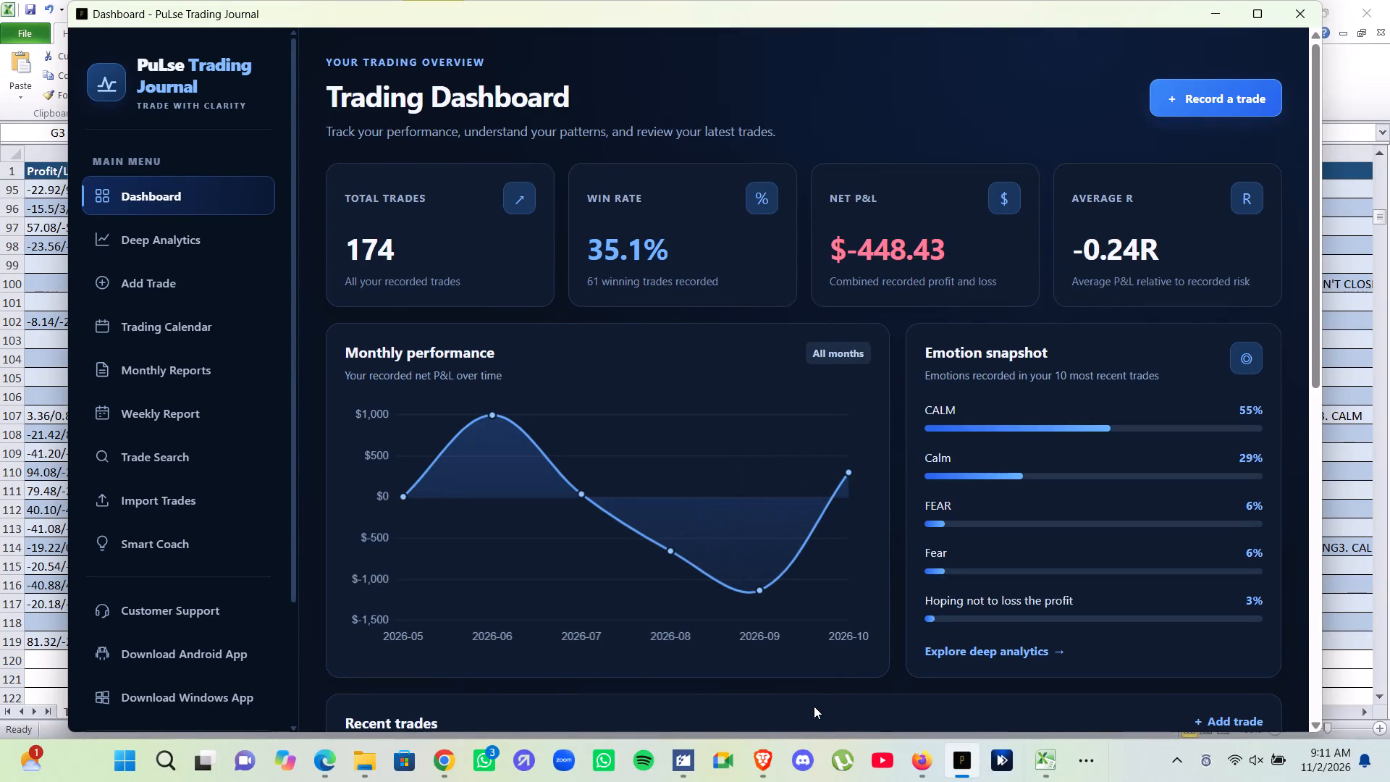
Start the Bloomberg Business News Live stream in the YouTube app and minimize its window.
left_click(875, 759)
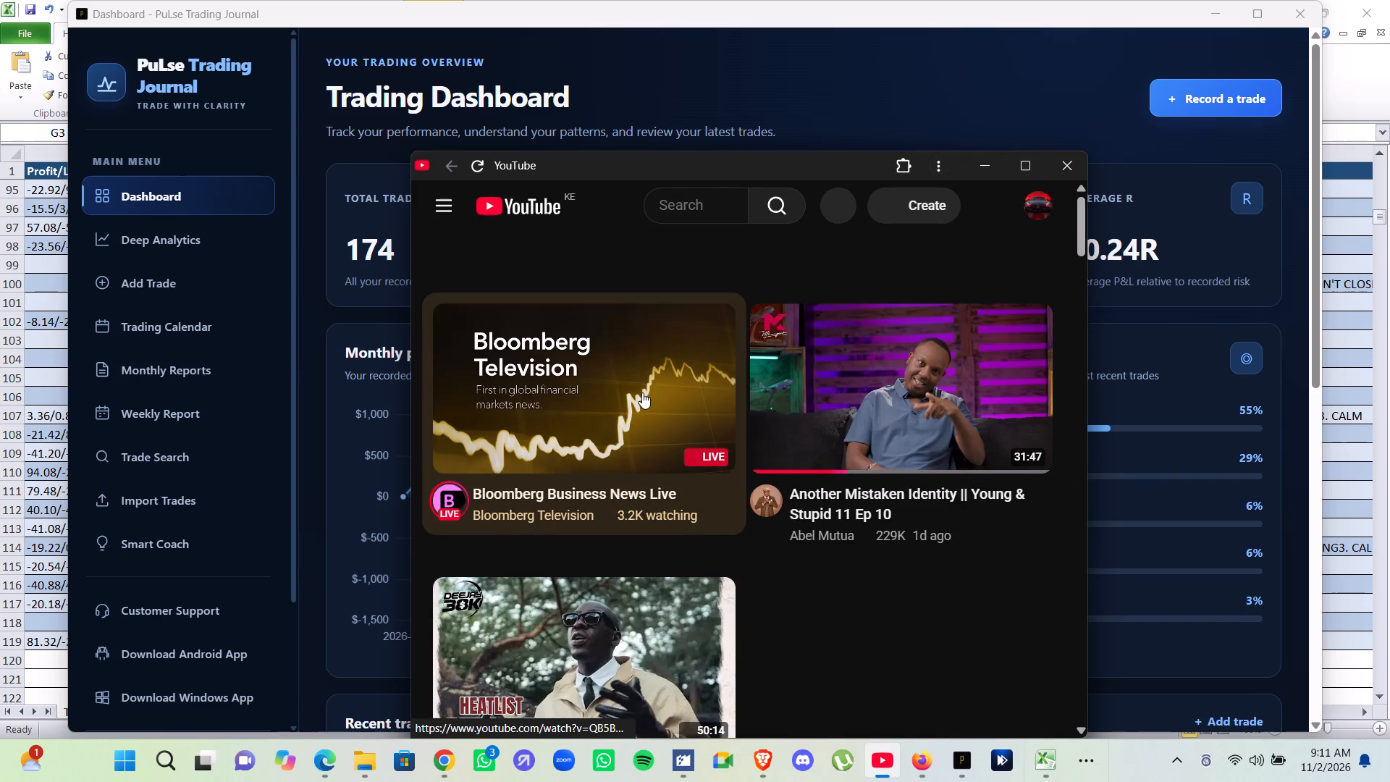
left_click(640, 390)
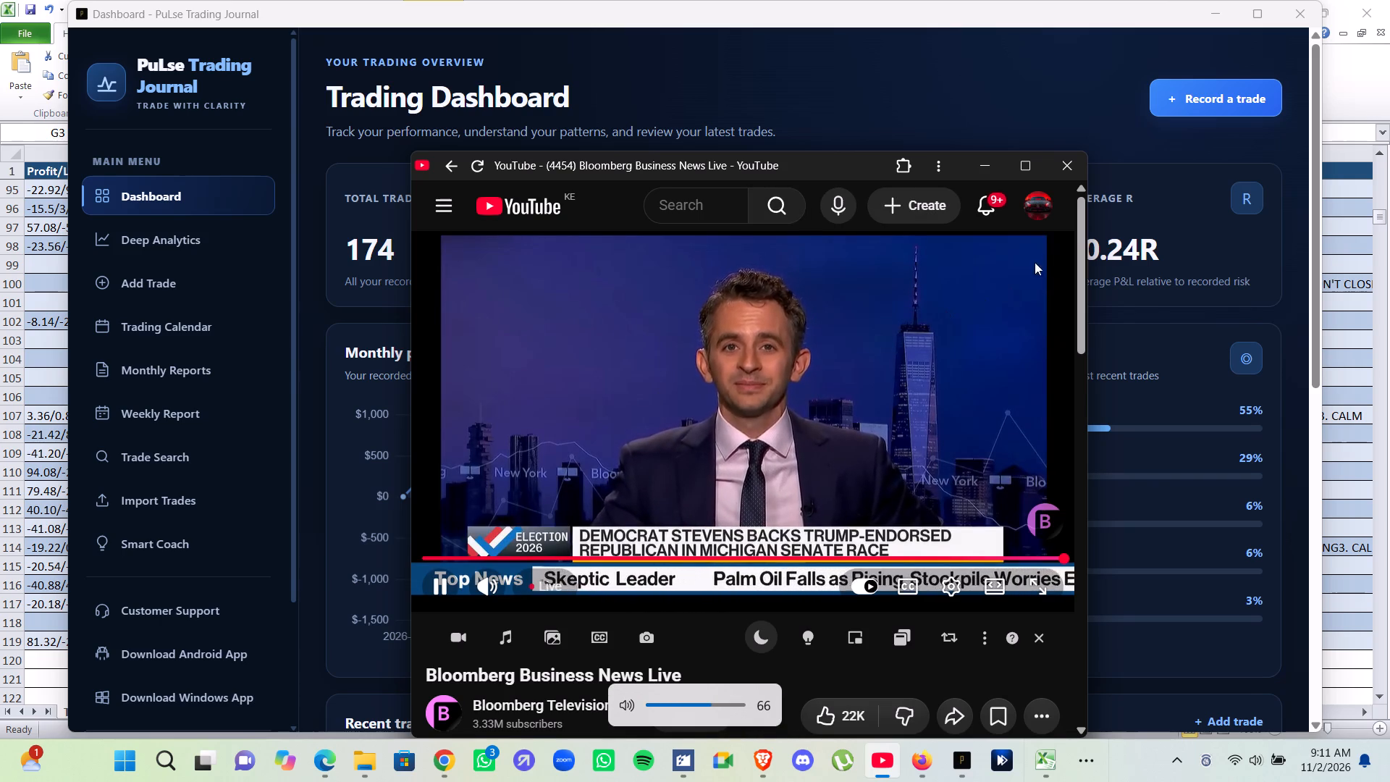
left_click(982, 175)
Examine the trading dashboard's monthly performance, emotion snapshot and recent trades.
scroll(920, 384, "down", 5)
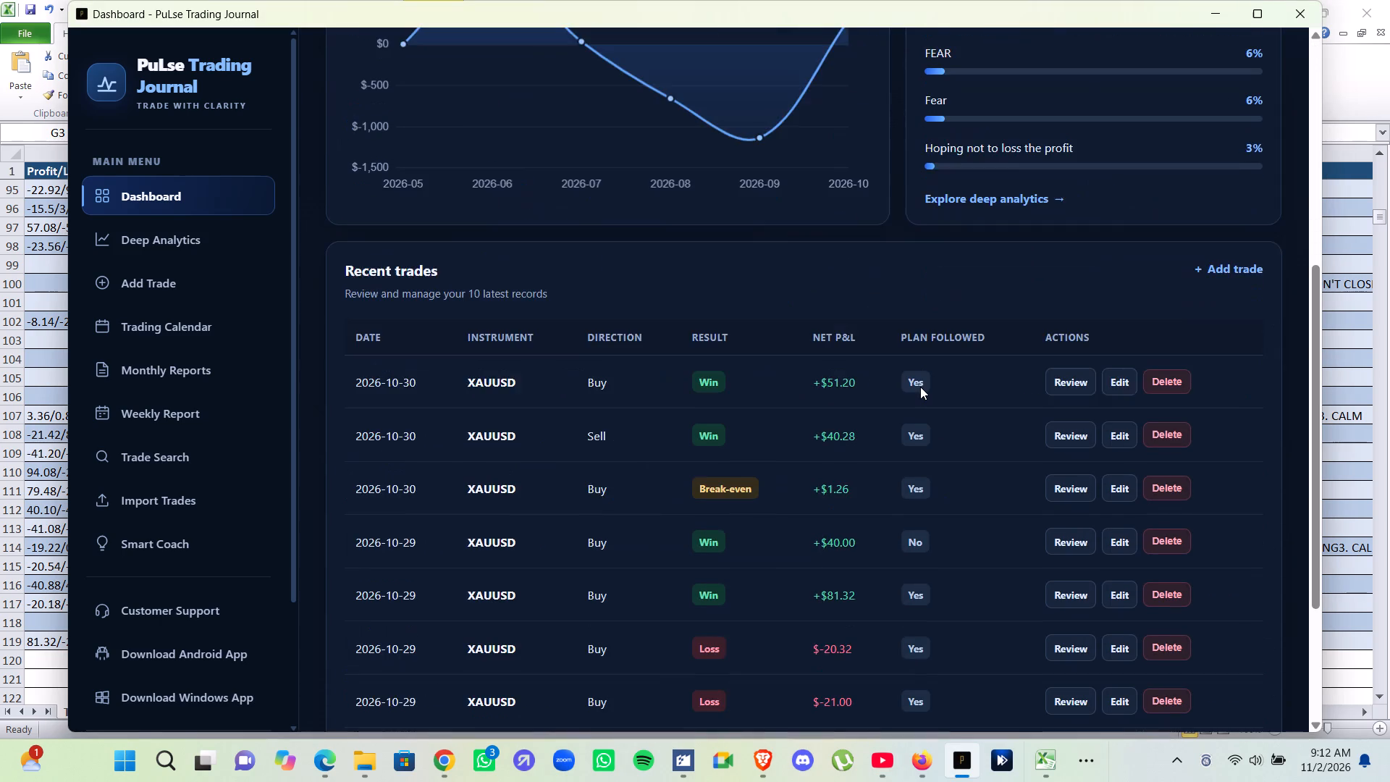
scroll(920, 387, "up", 1)
scroll(920, 387, "down", 5)
scroll(919, 392, "up", 6)
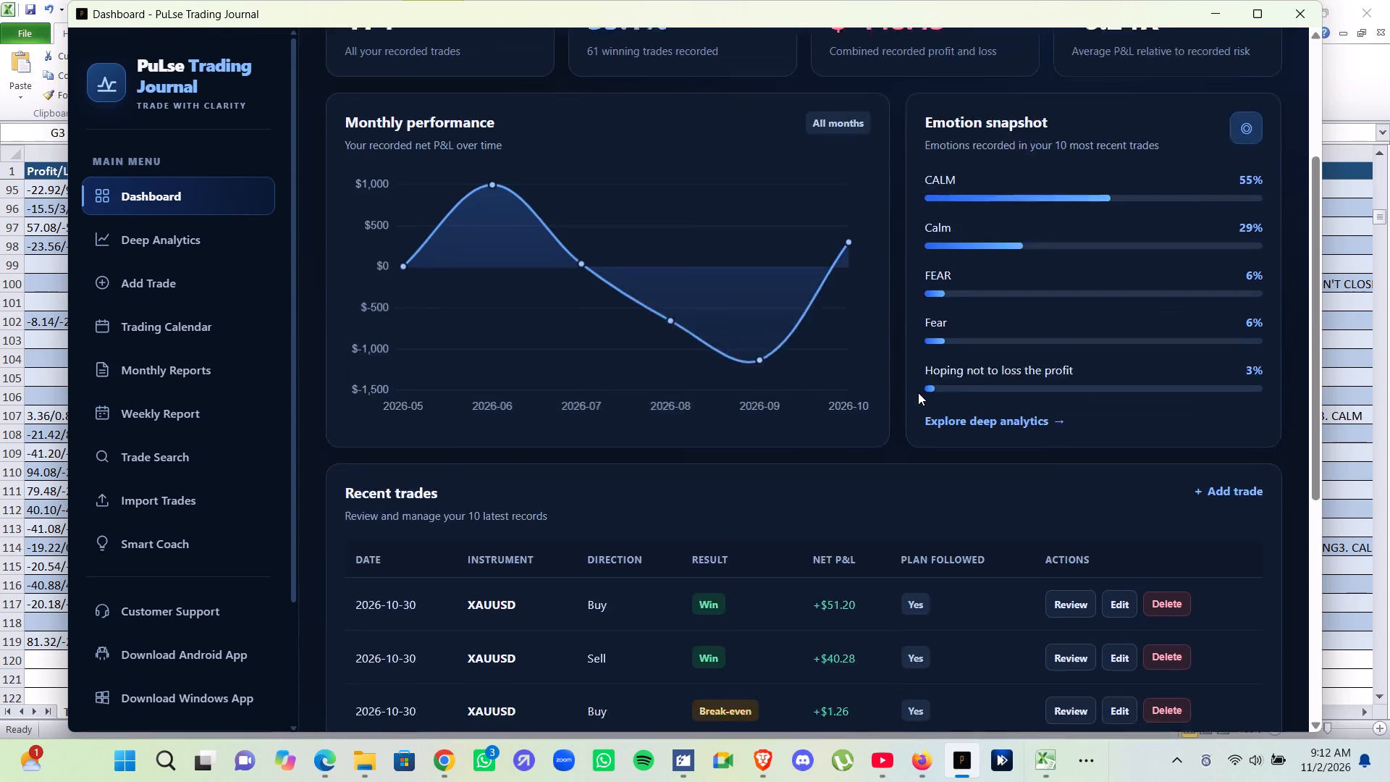
scroll(918, 392, "up", 4)
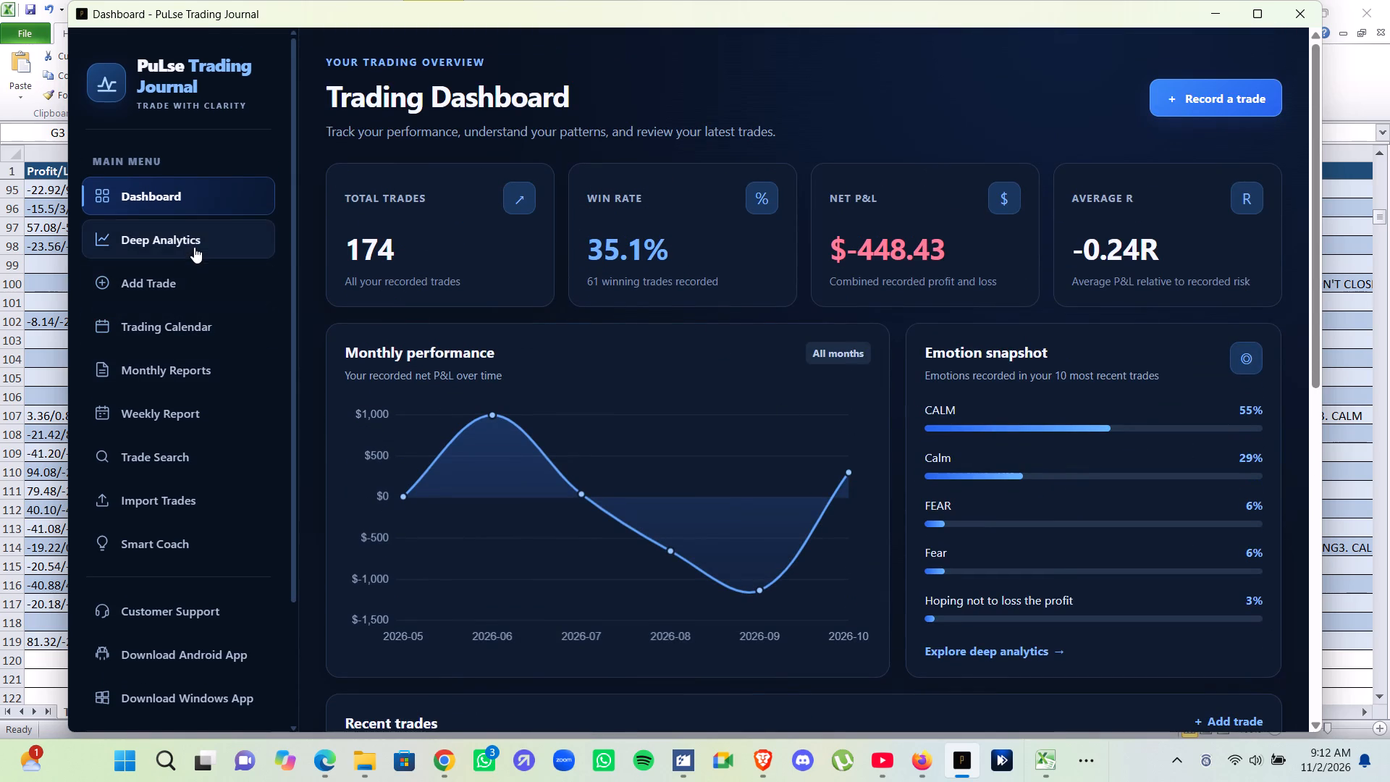
Look through the journal's Deep Analytics, new trade form, and monthly and weekly report pages.
left_click(194, 247)
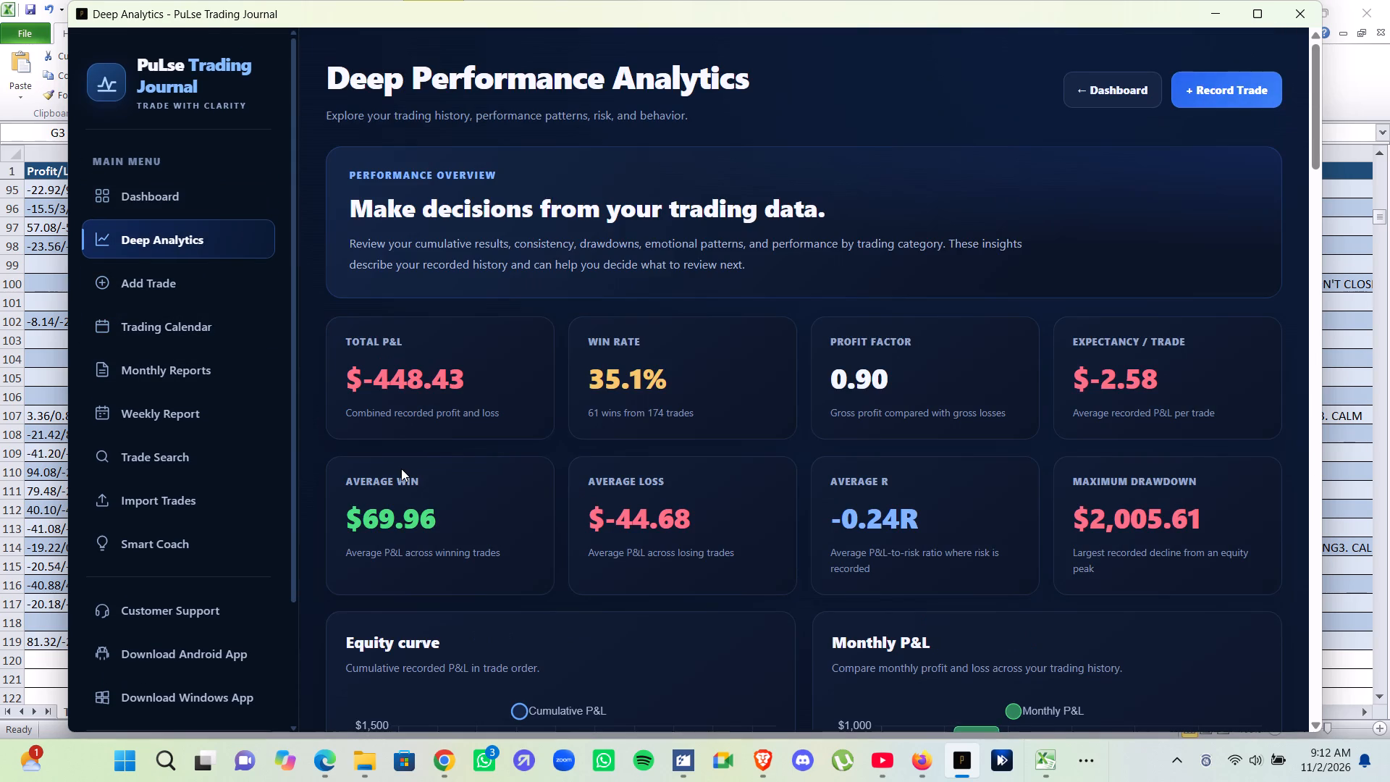
left_click(1086, 764)
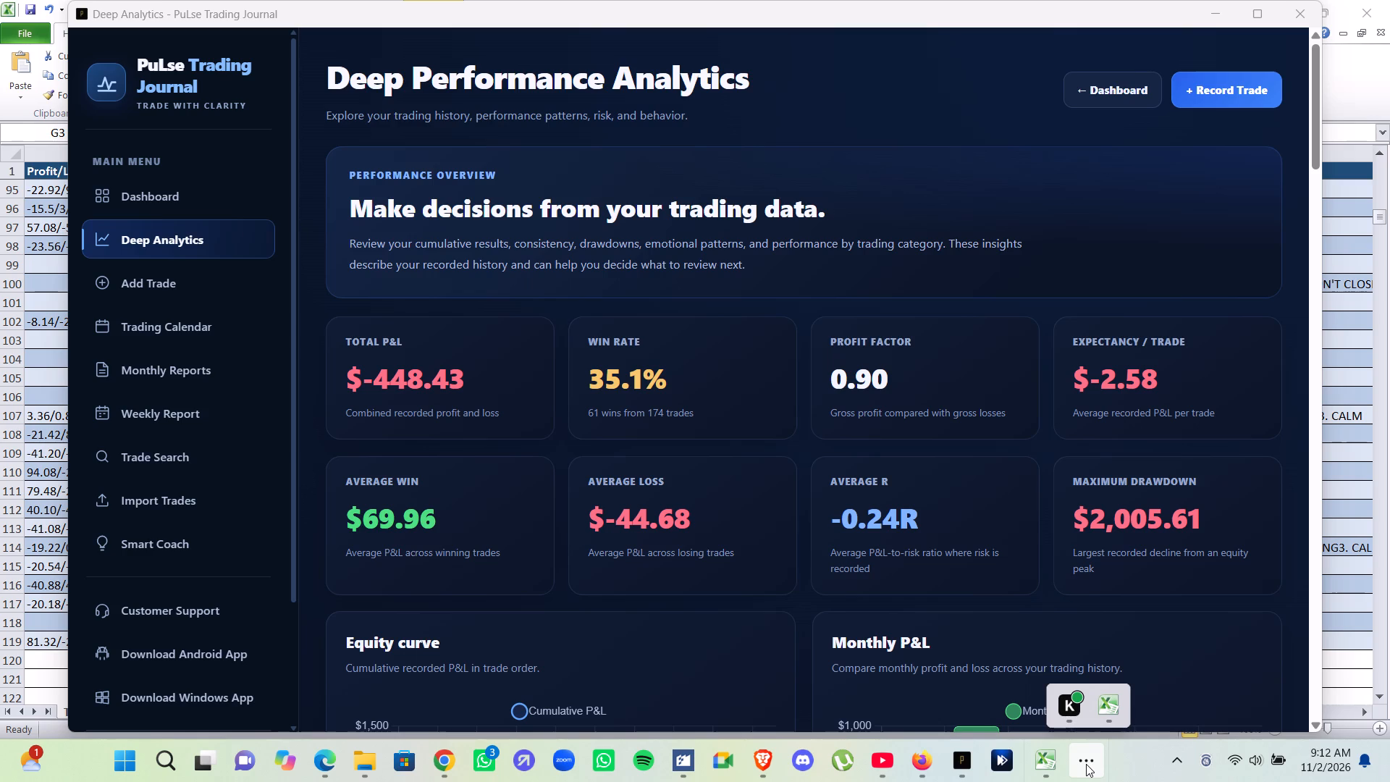
left_click(169, 277)
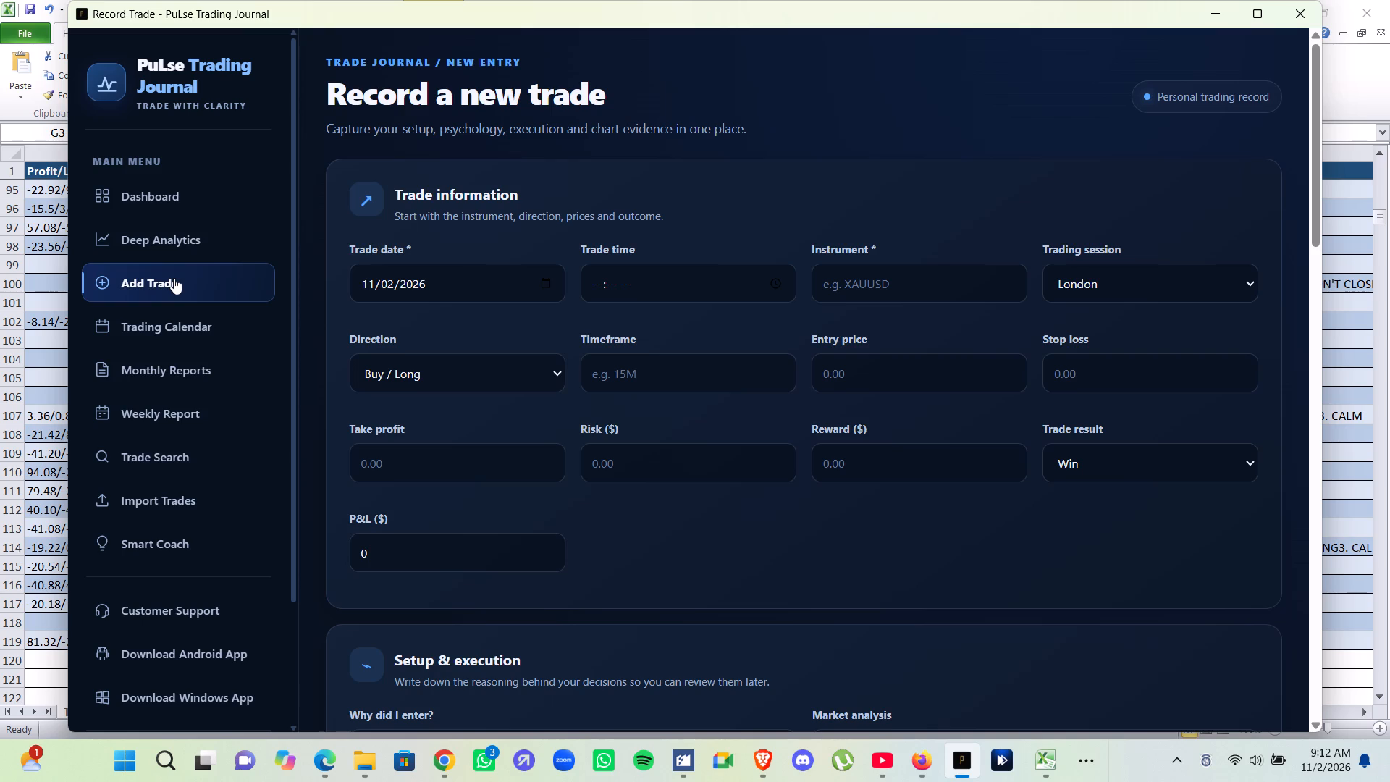
left_click(190, 361)
left_click(184, 408)
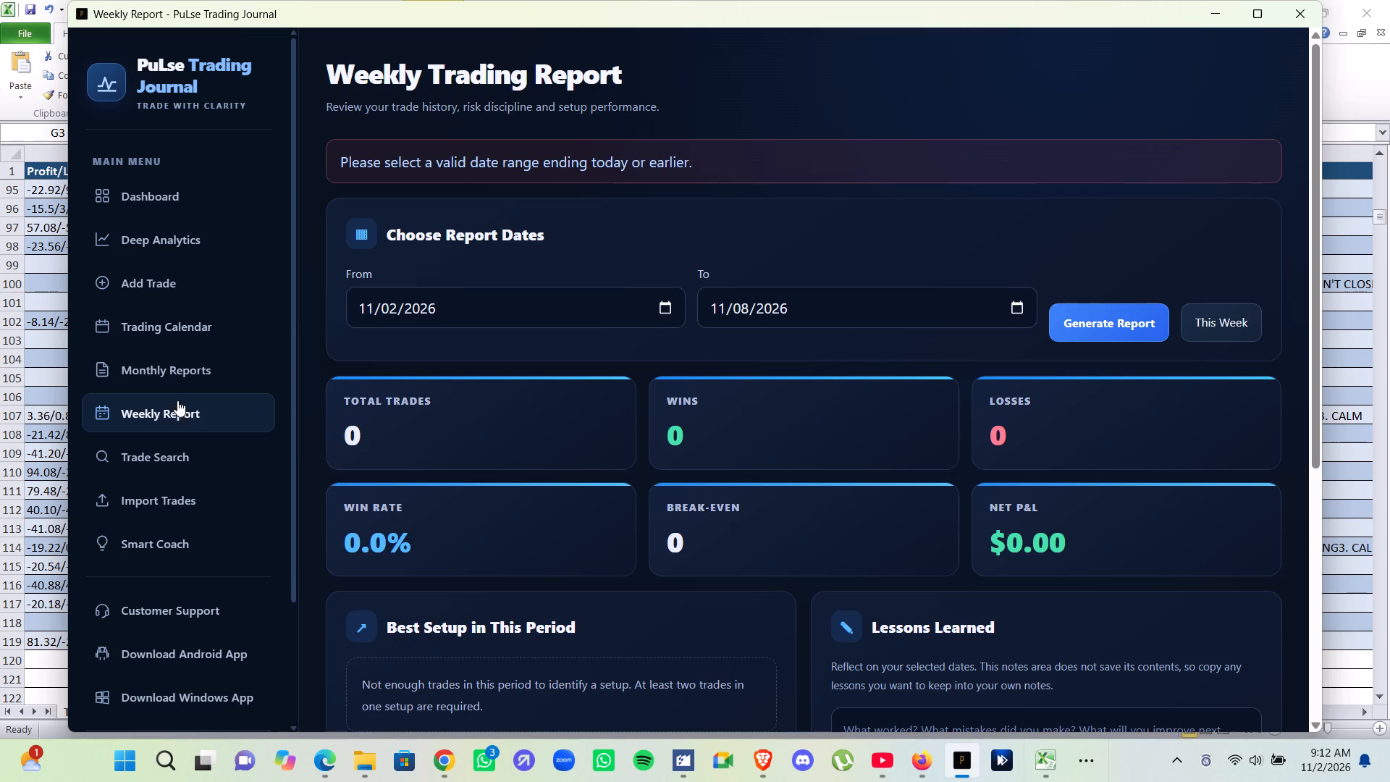
Examine the November 2026 trading calendar from its monthly summary through the daily entries.
left_click(170, 325)
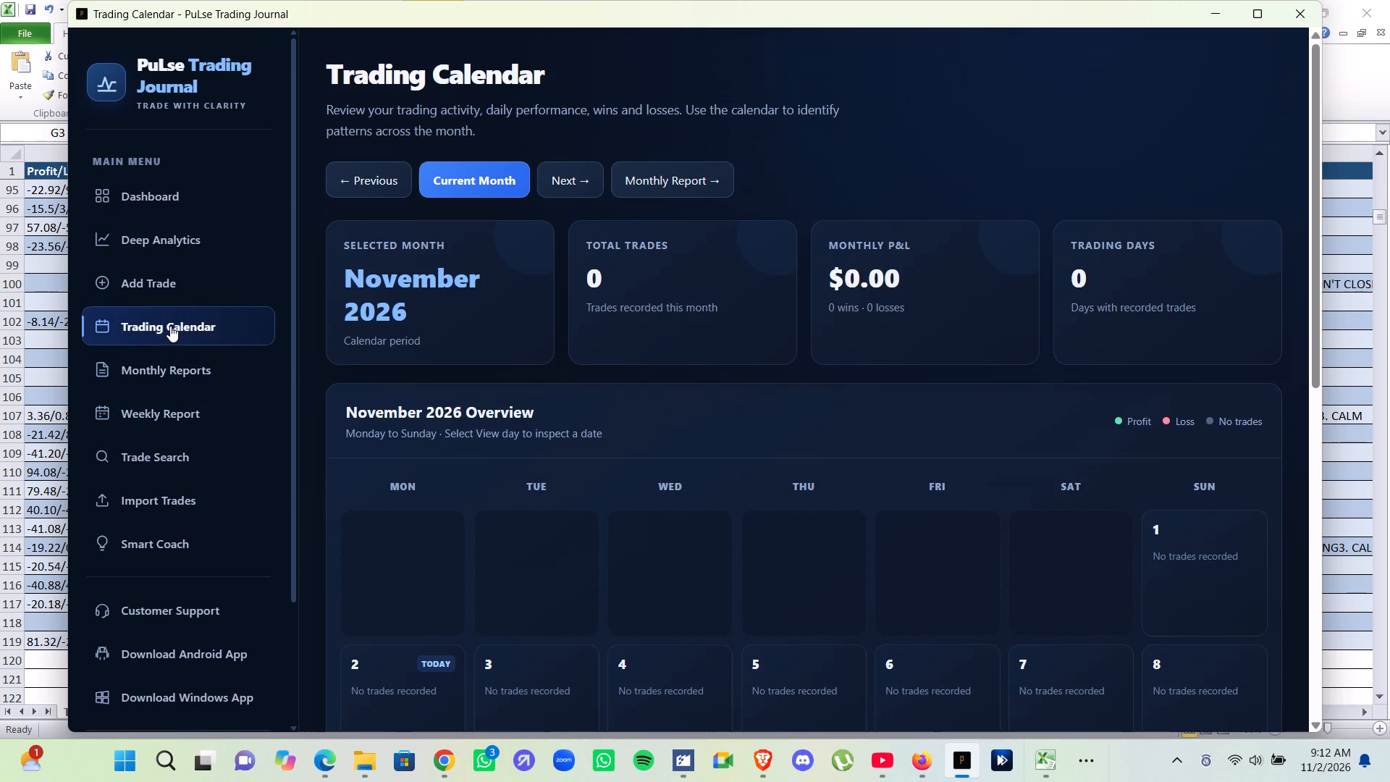
scroll(654, 414, "down", 2)
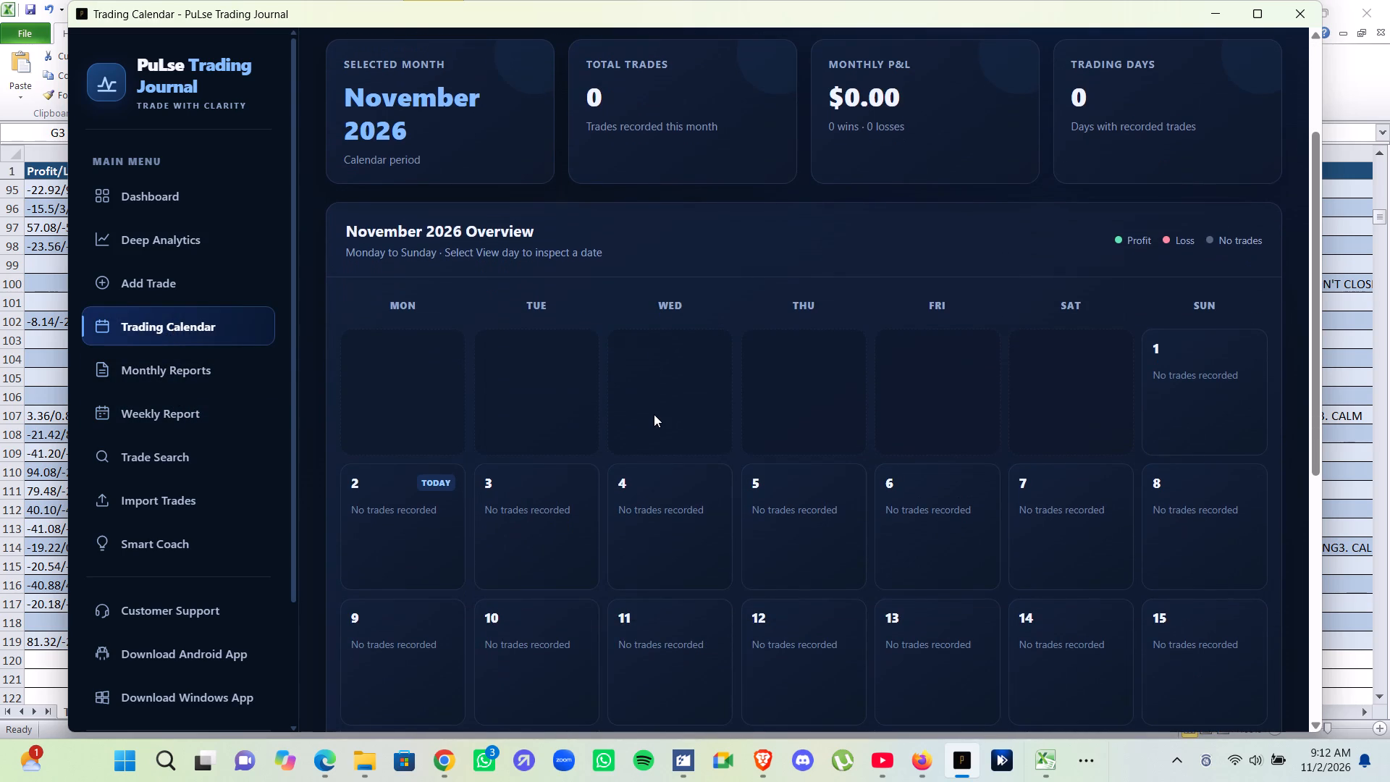
scroll(657, 409, "down", 2)
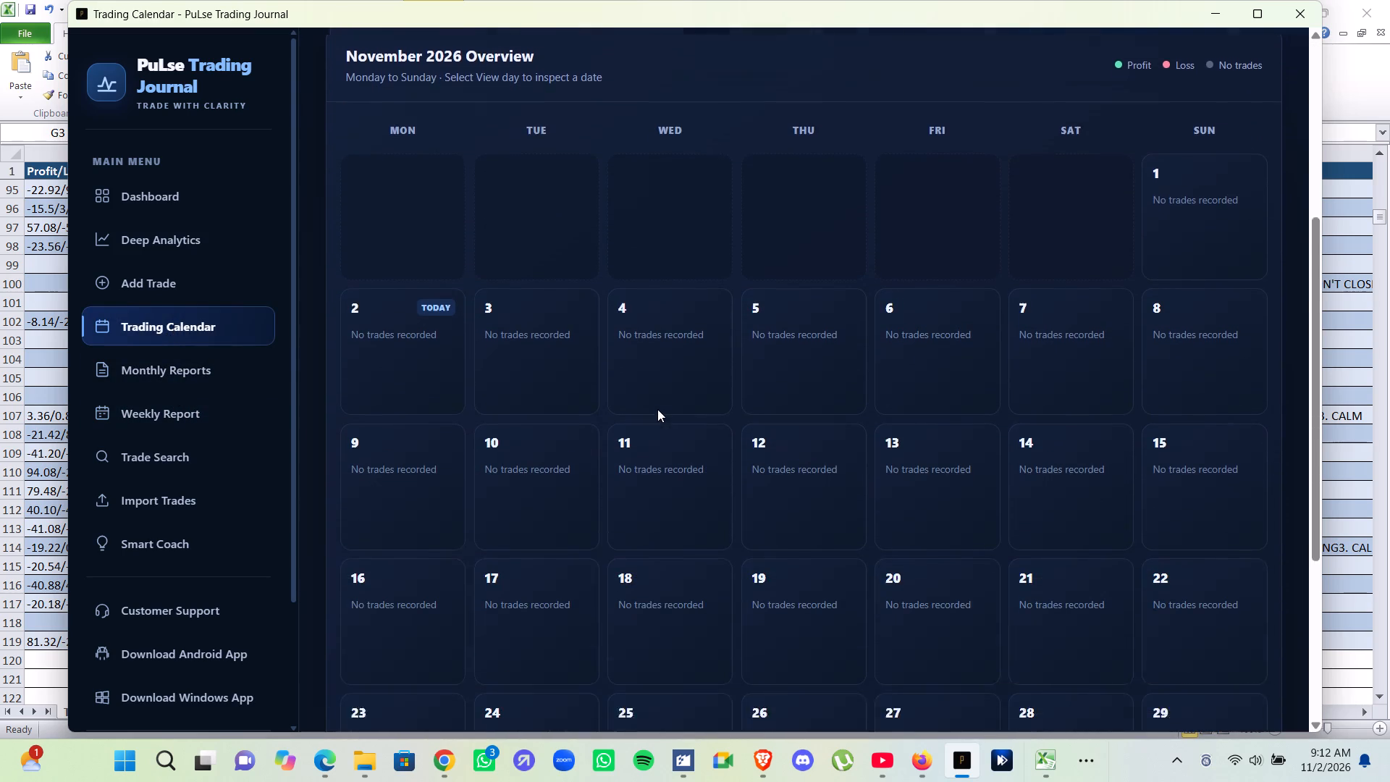
scroll(657, 409, "down", 2)
scroll(657, 409, "up", 3)
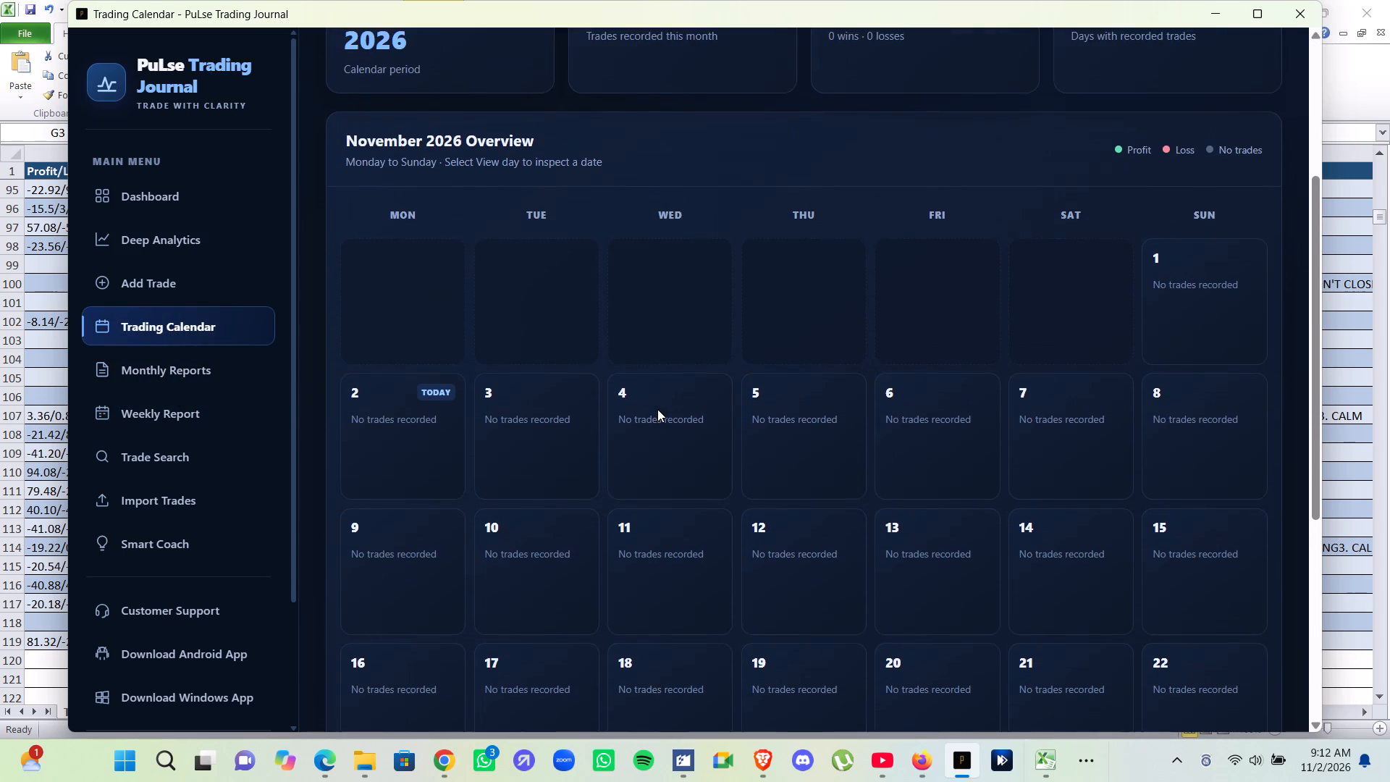
scroll(657, 409, "down", 3)
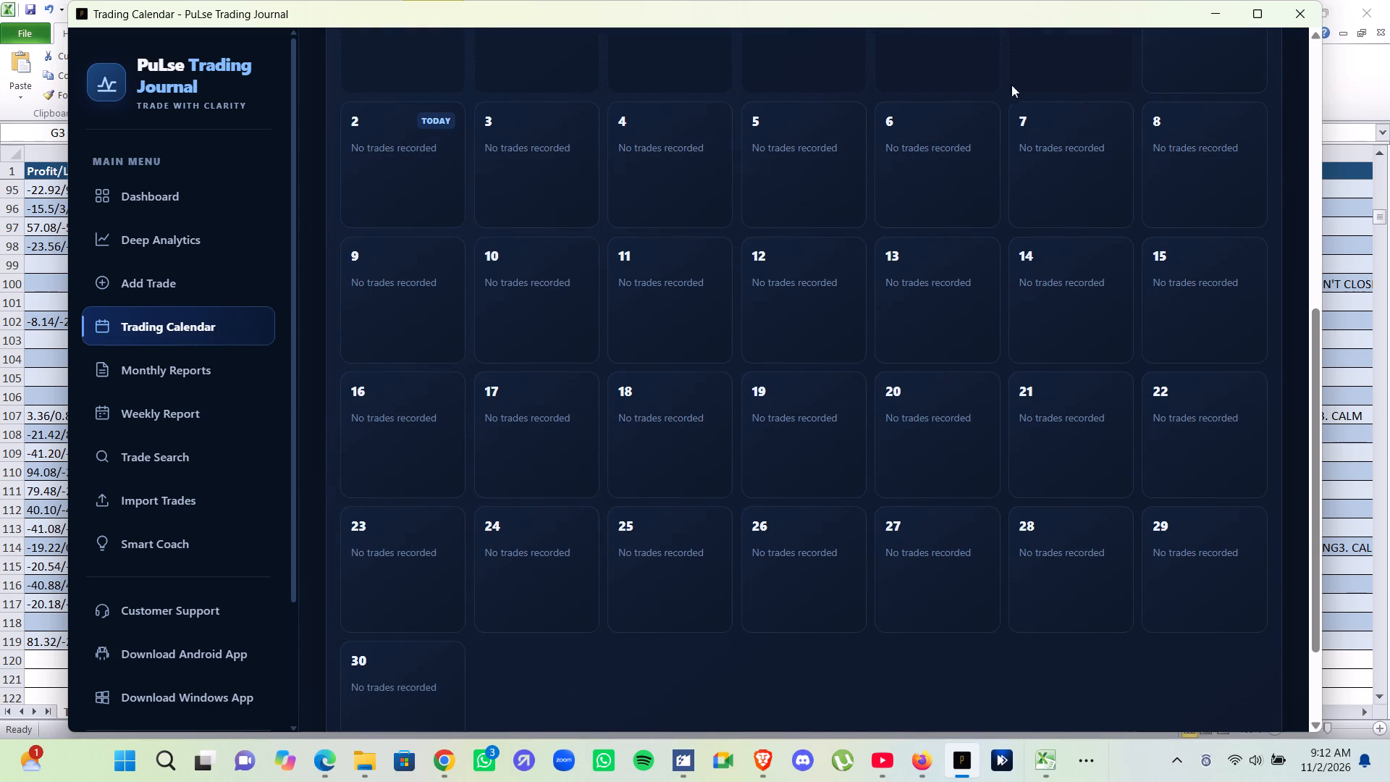
scroll(958, 252, "up", 7)
scroll(959, 245, "down", 9)
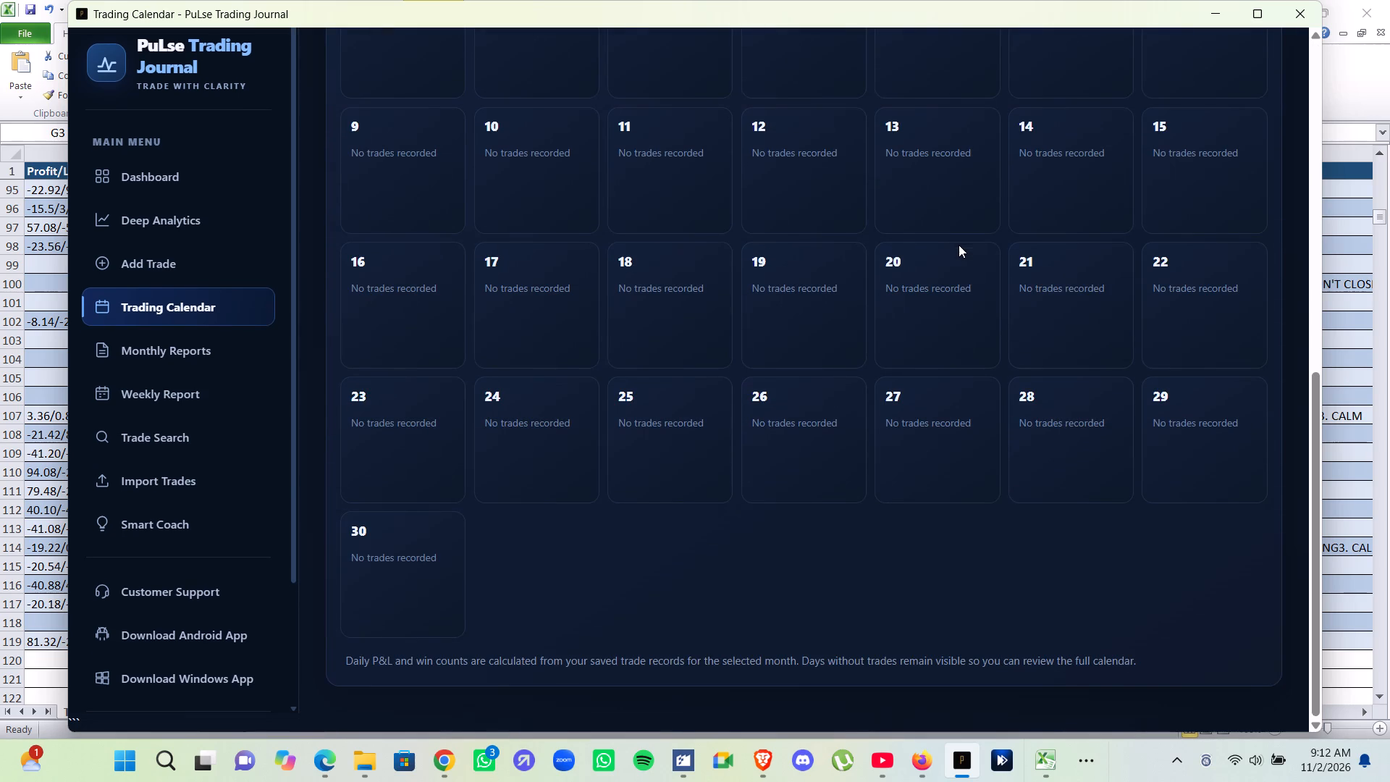
scroll(964, 267, "up", 10)
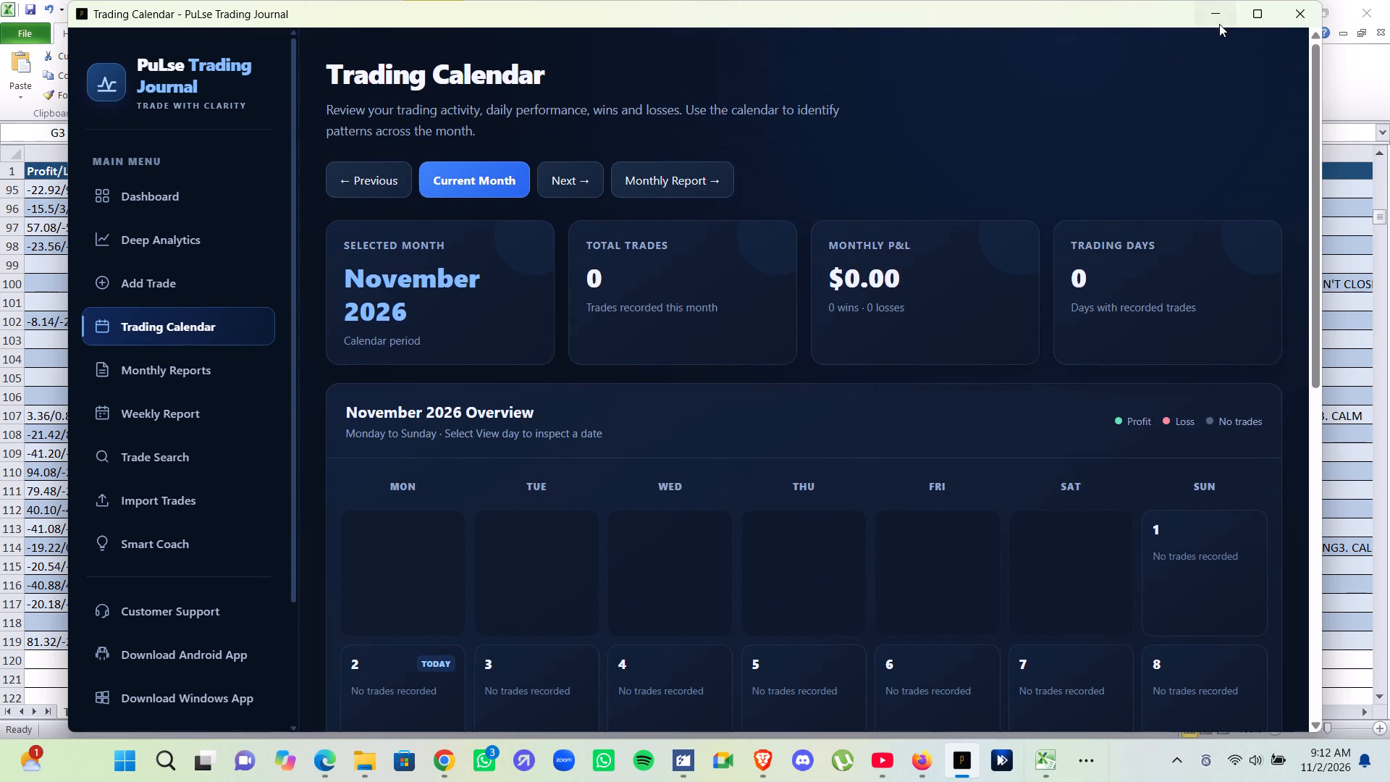
Return to the Excel workbook and review the Weekly Review and Trading Journal sheets, ending at the journal's date column.
left_click(1218, 17)
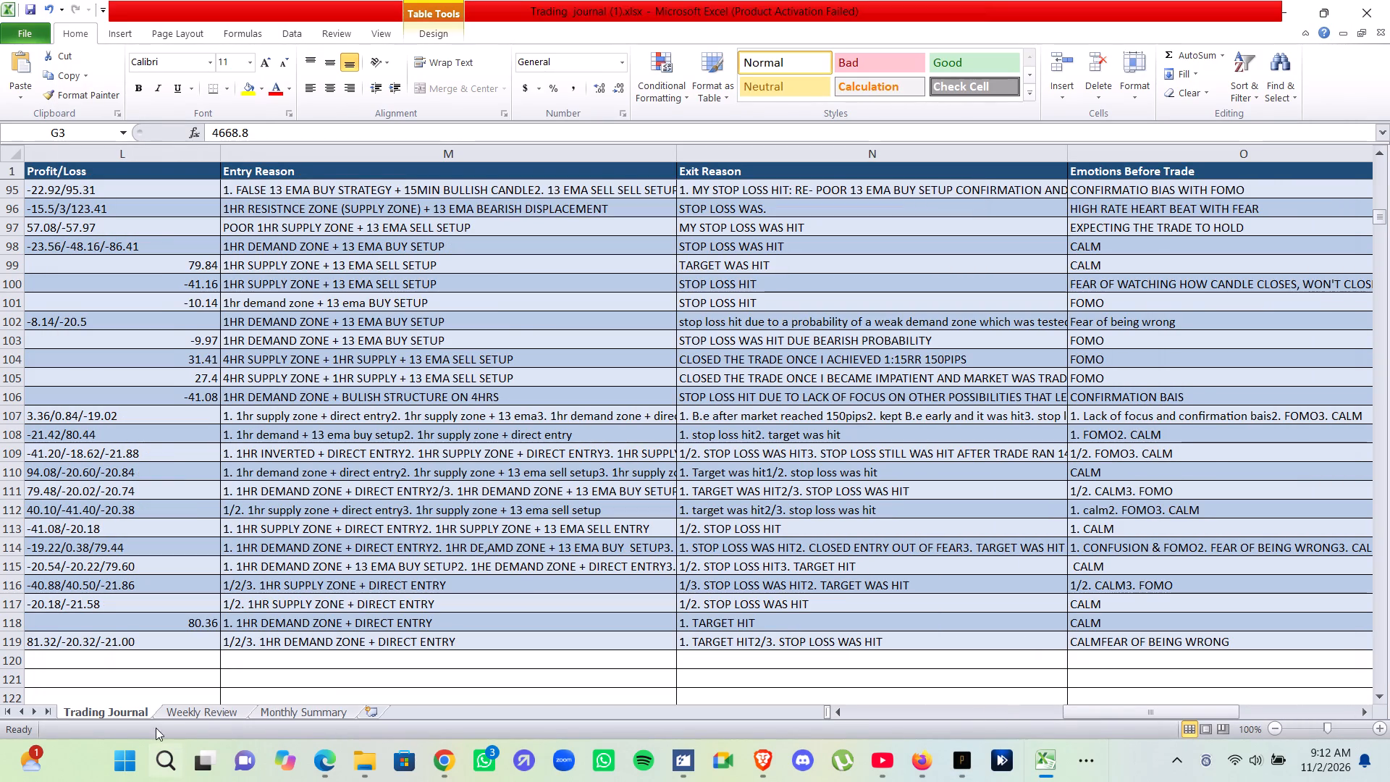
left_click(187, 709)
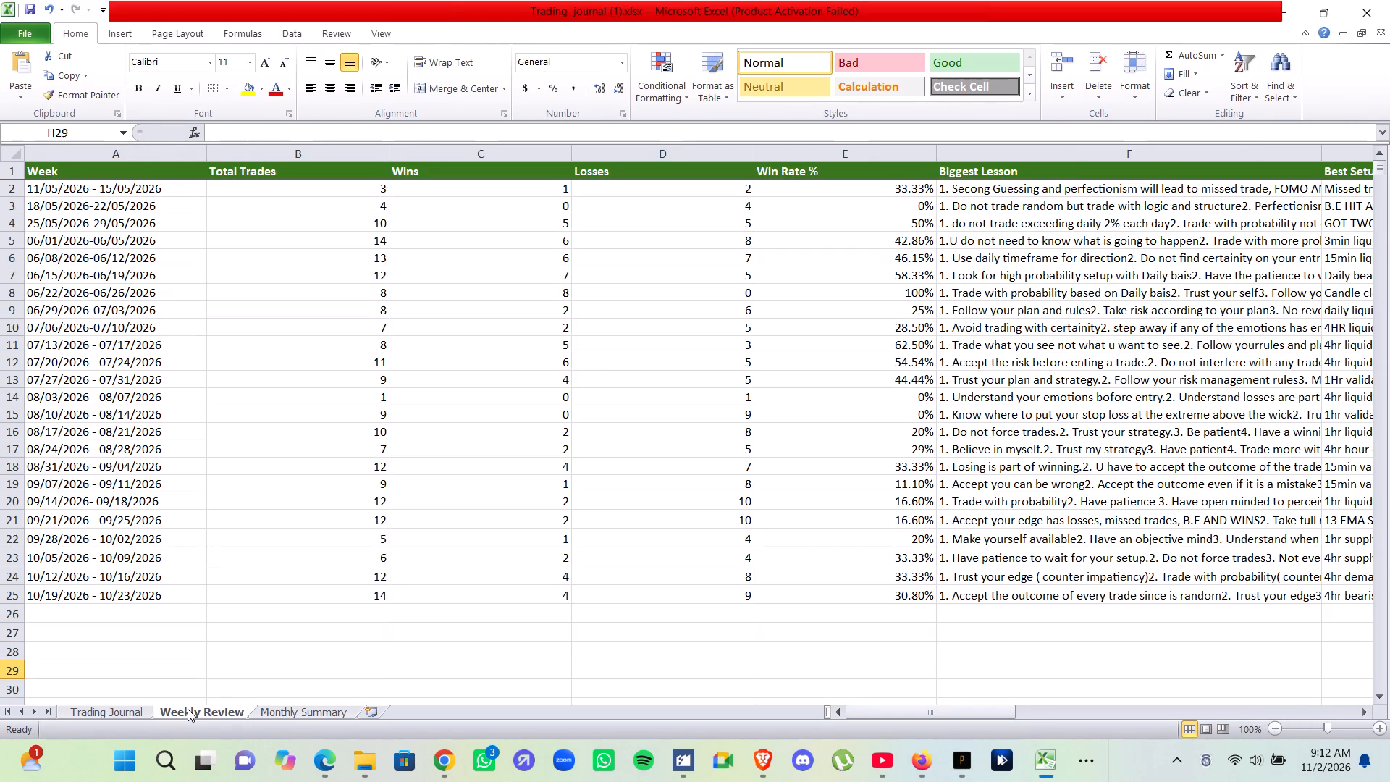
left_click(128, 713)
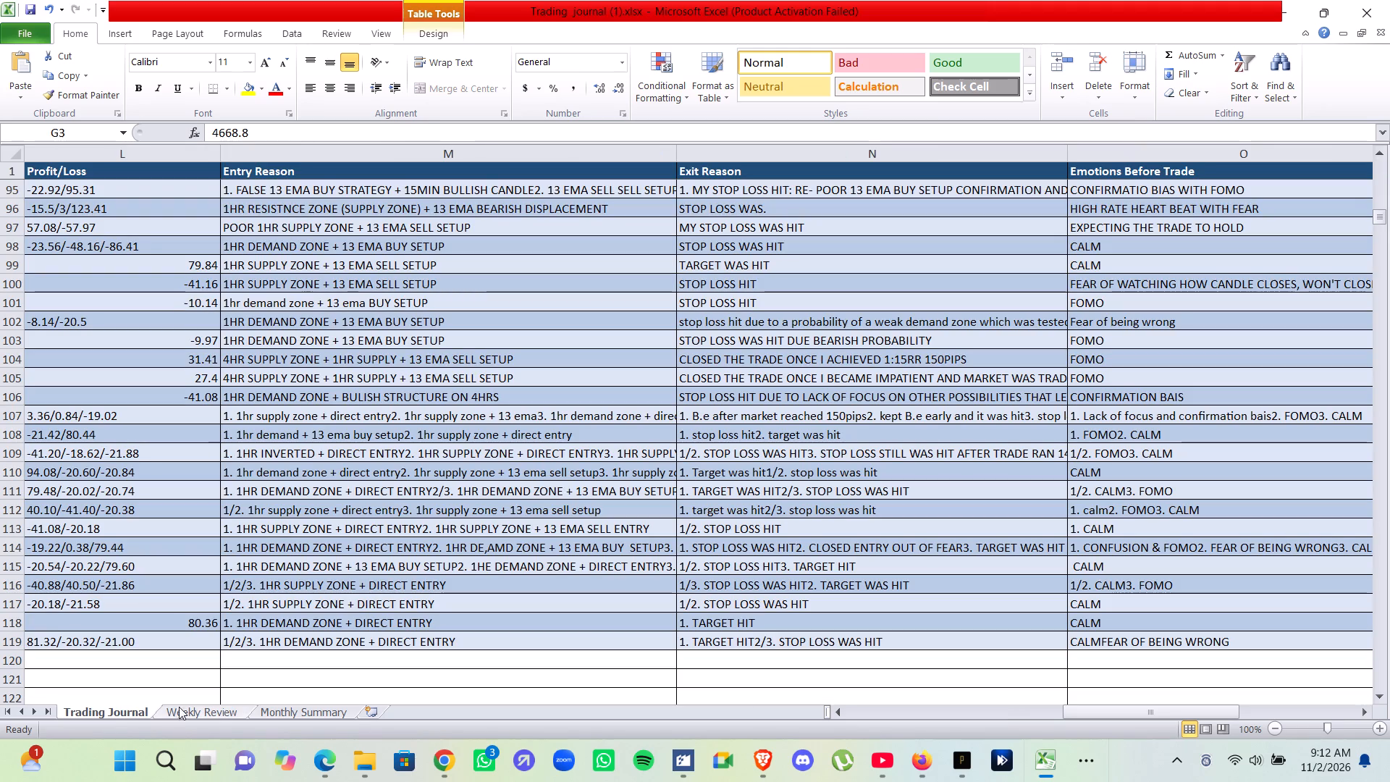
left_click_drag(1155, 706, 1009, 707)
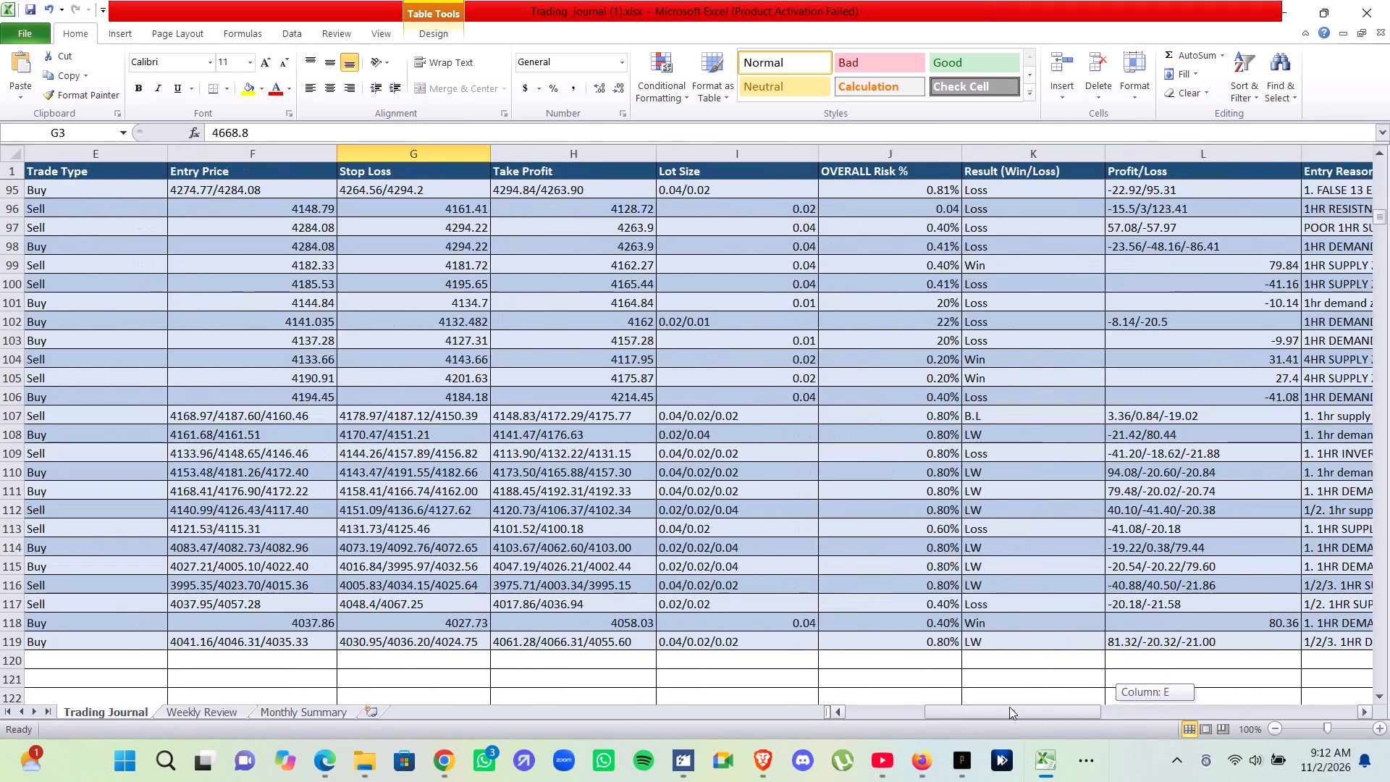
left_click_drag(1009, 707, 959, 714)
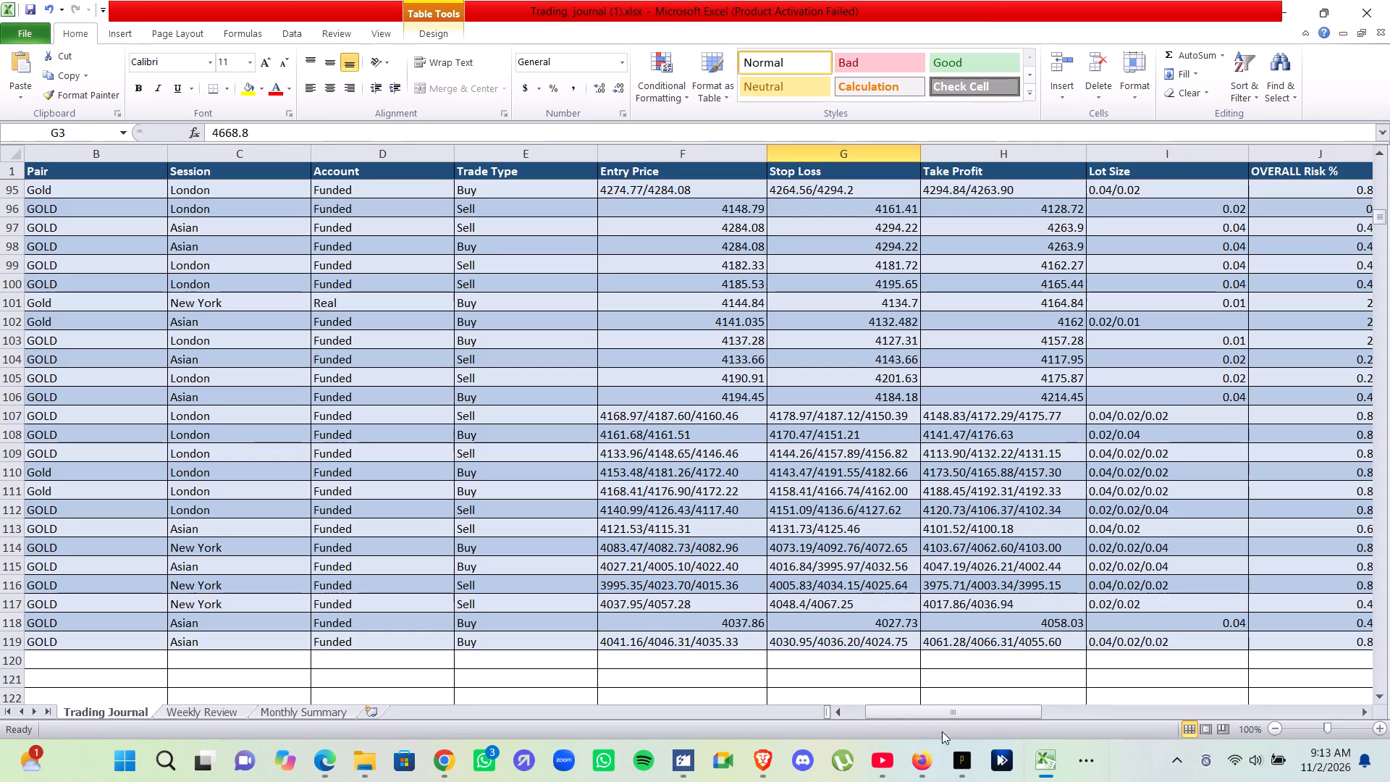
double_click(835, 708)
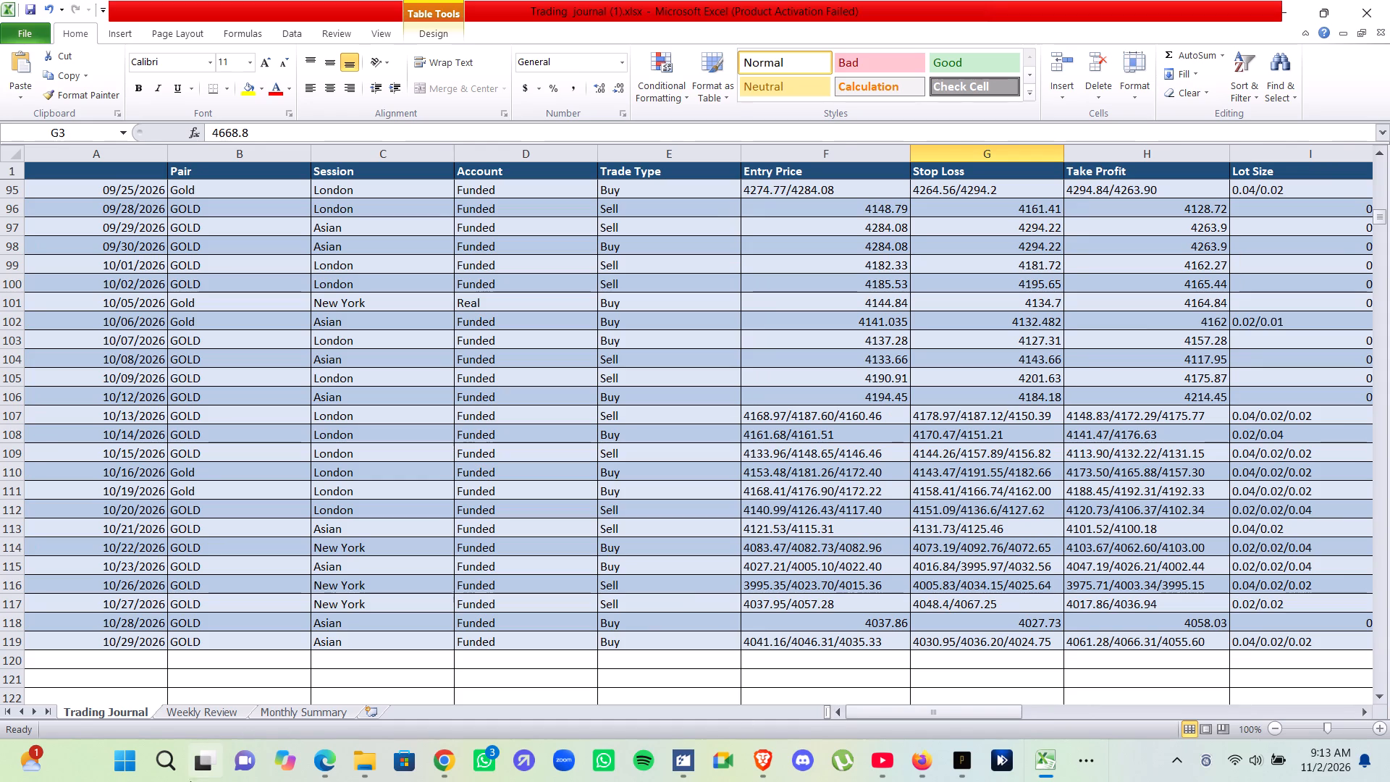
Switch to File Explorer and look through the files in the Desktop and Documents folders.
left_click(355, 758)
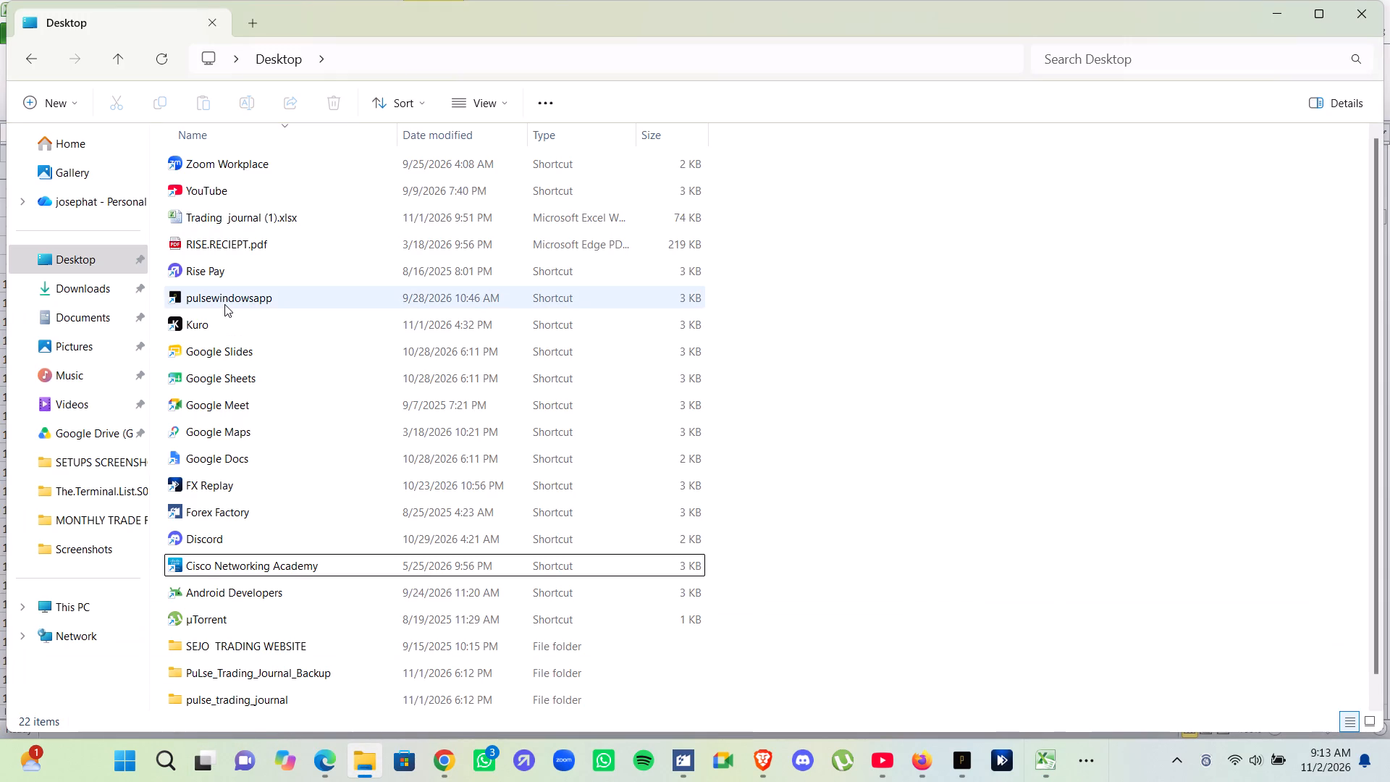
scroll(224, 304, "down", 3)
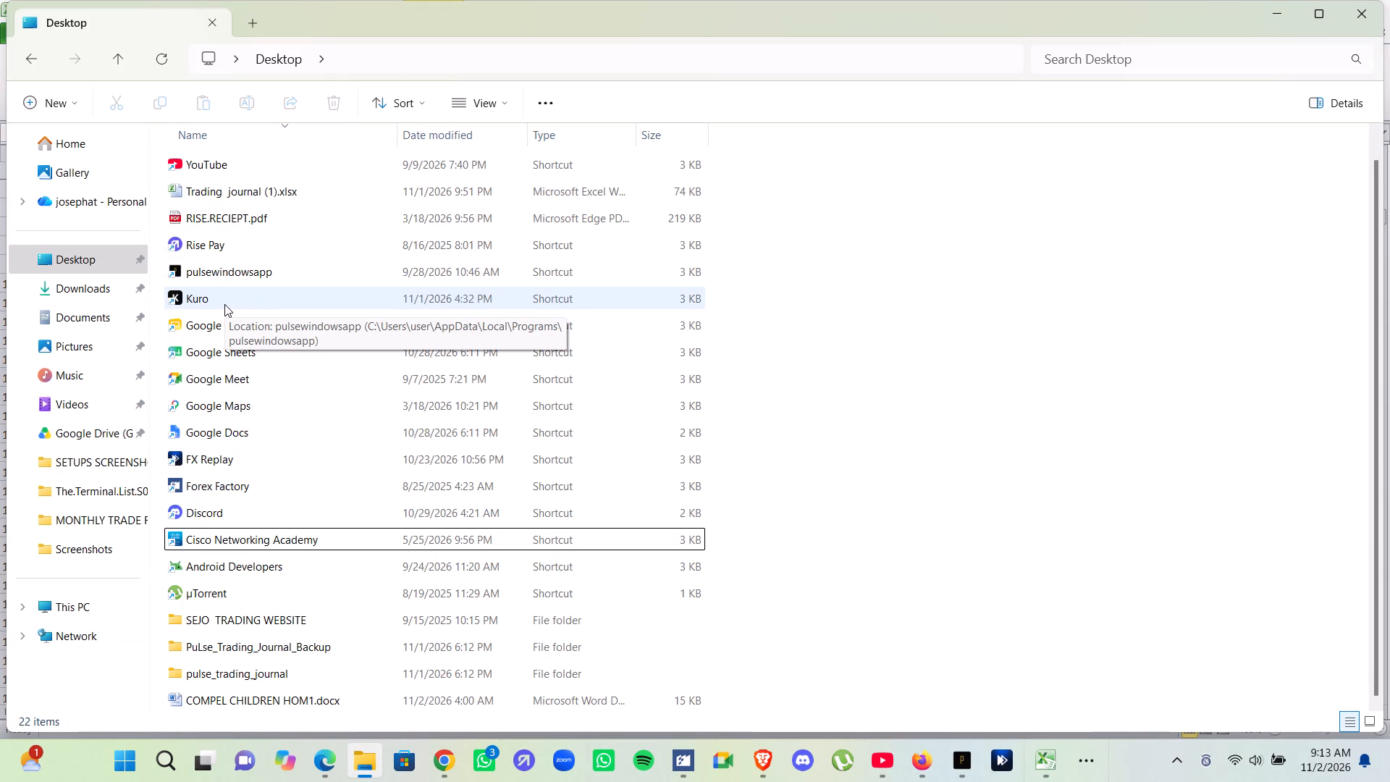
left_click(110, 325)
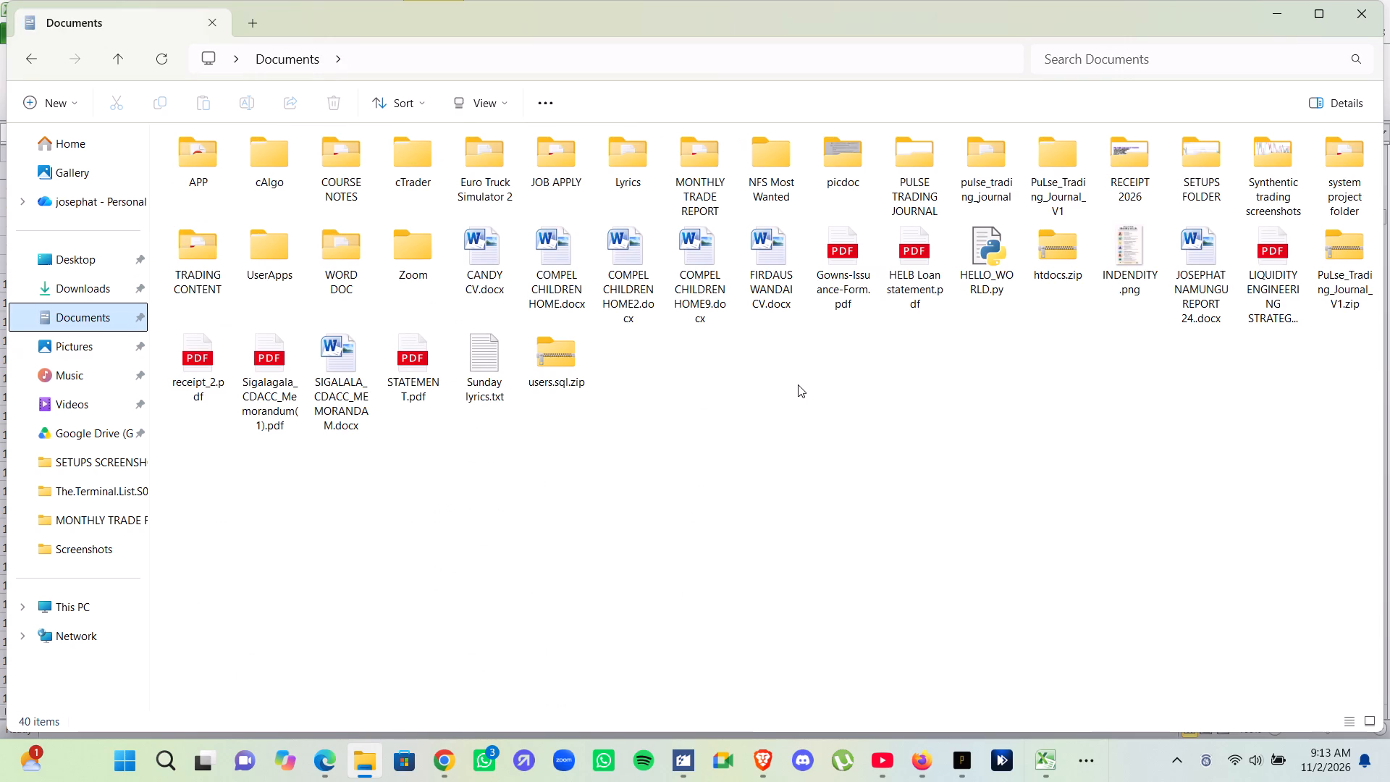
right_click(798, 384)
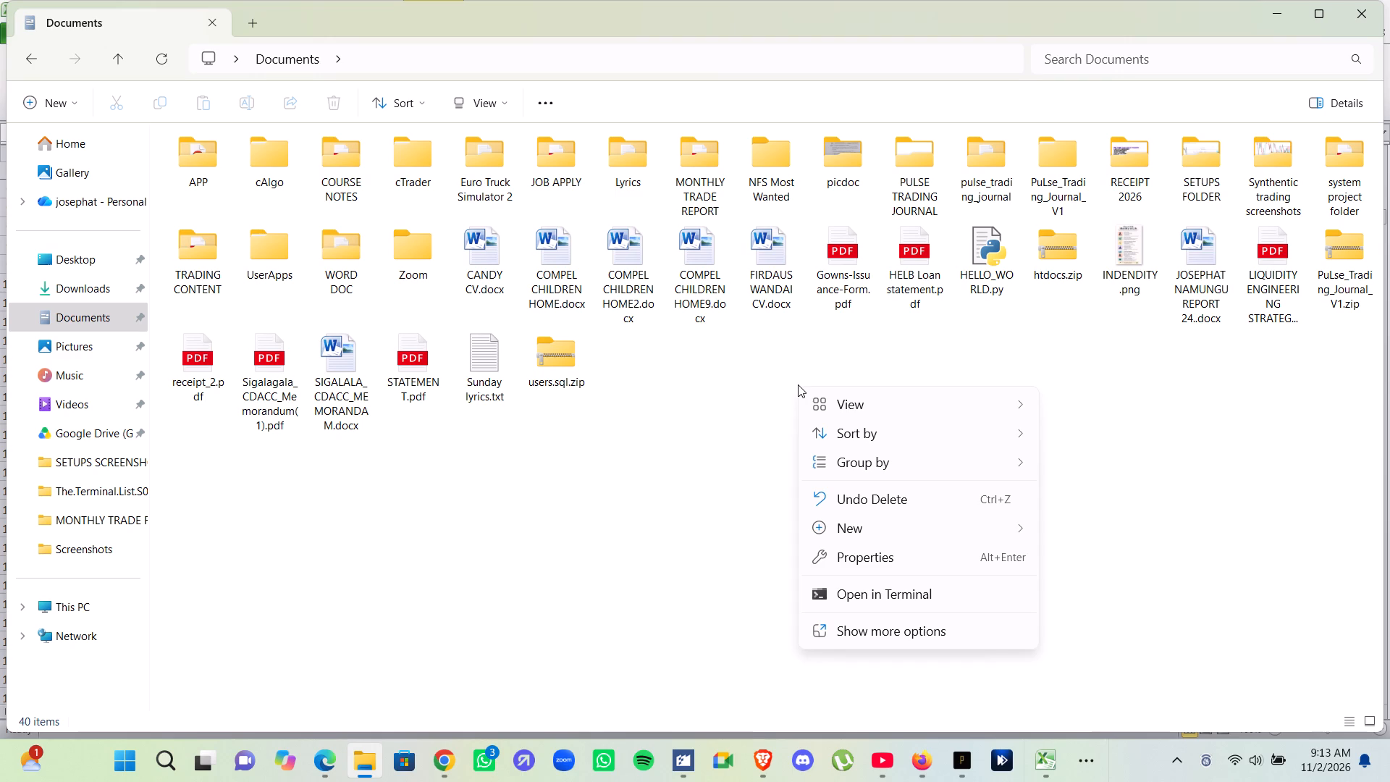
left_click(686, 400)
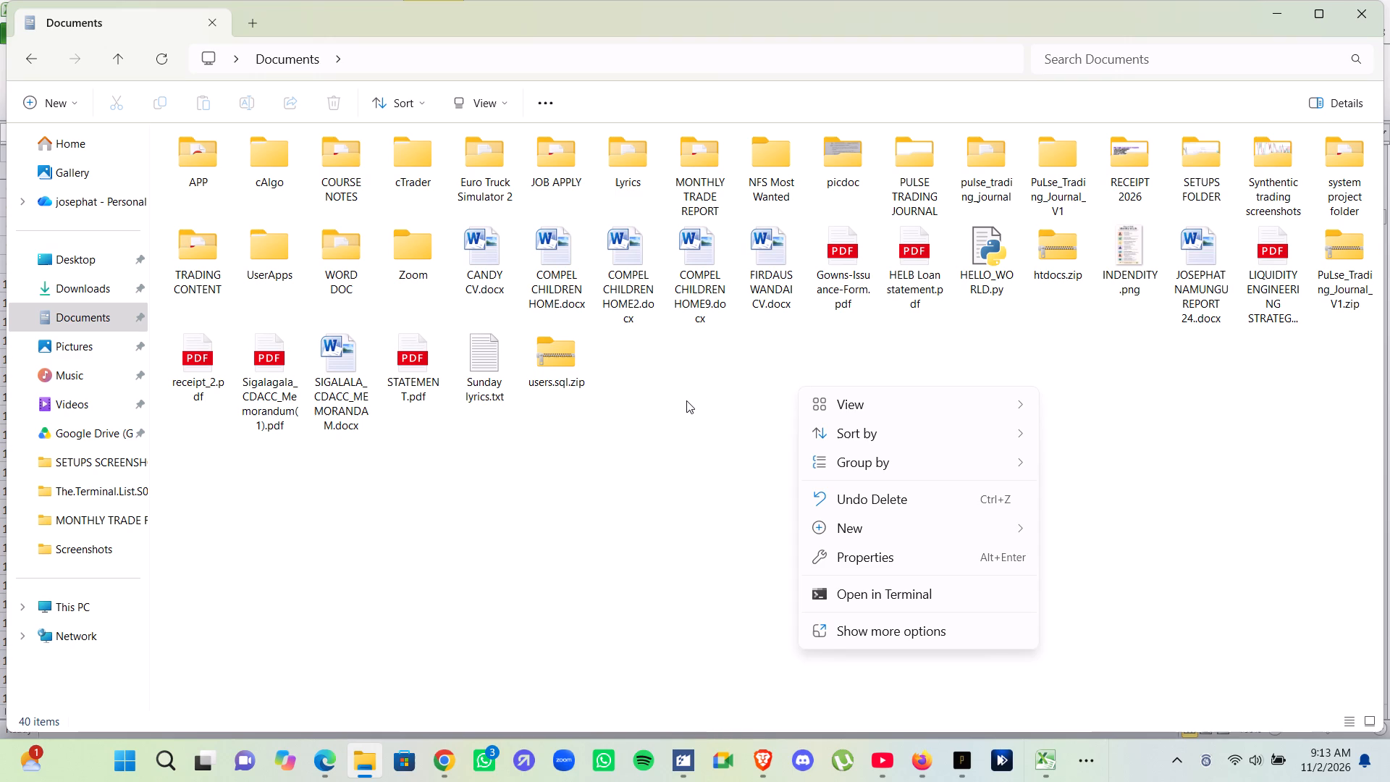